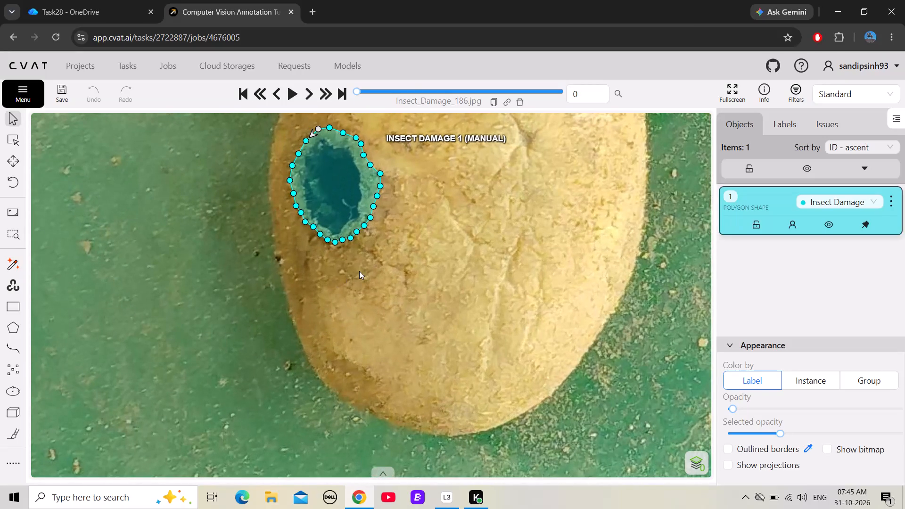
# Check the Insect Damage outline around the hole in Insect_Damage_186.jpg and save the job.
pyautogui.click(359, 271)
pyautogui.moveTo(404, 156); pyautogui.dragTo(415, 161)
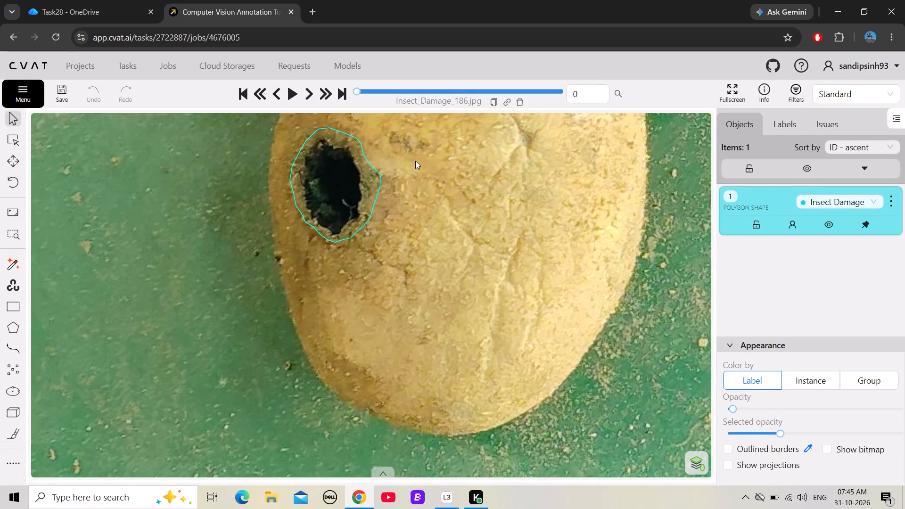
pyautogui.moveTo(415, 161); pyautogui.dragTo(424, 215)
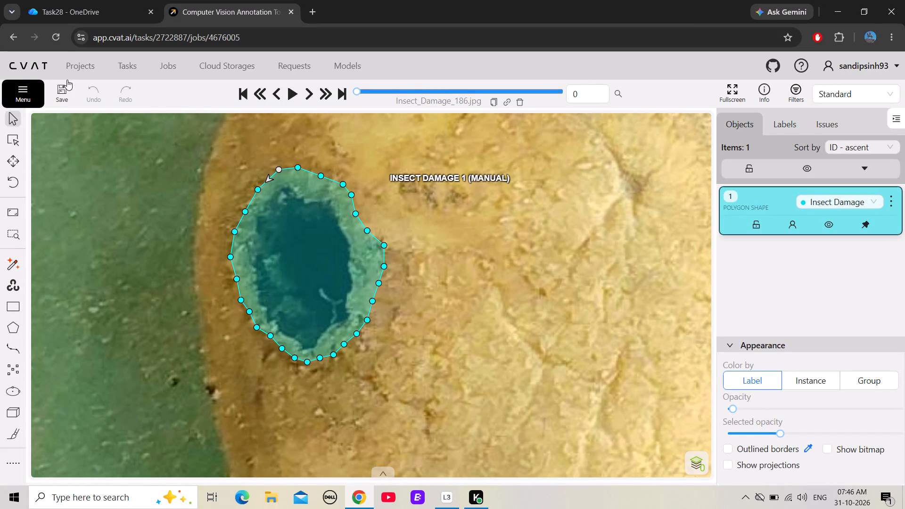
pyautogui.click(62, 91)
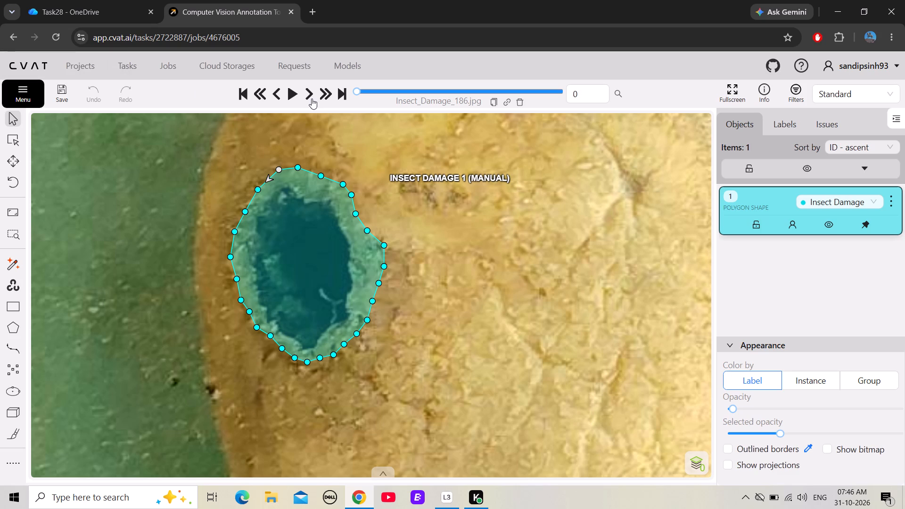
# Go to Insect_Damage_187.jpg, check the Insect Damage outlines around both holes and save the job.
pyautogui.click(308, 97)
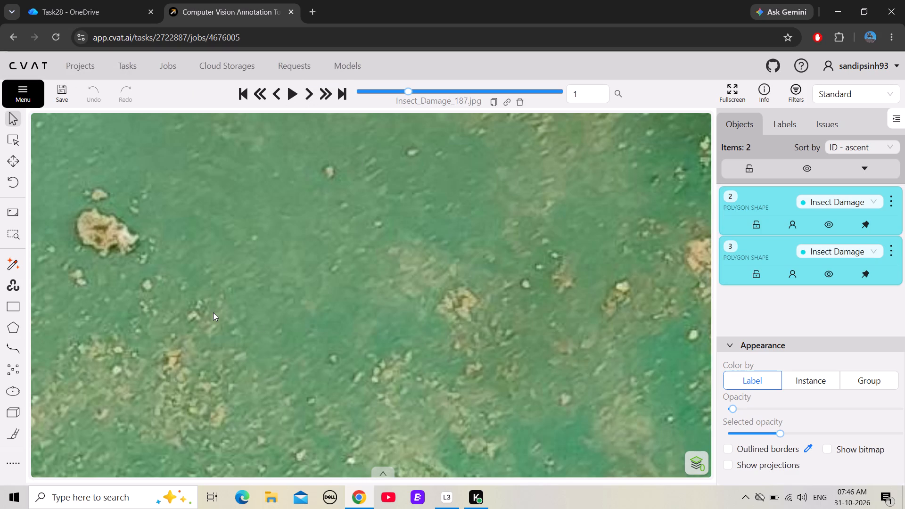
pyautogui.hscroll(1, 213, 312)
pyautogui.moveTo(409, 238); pyautogui.dragTo(348, 281)
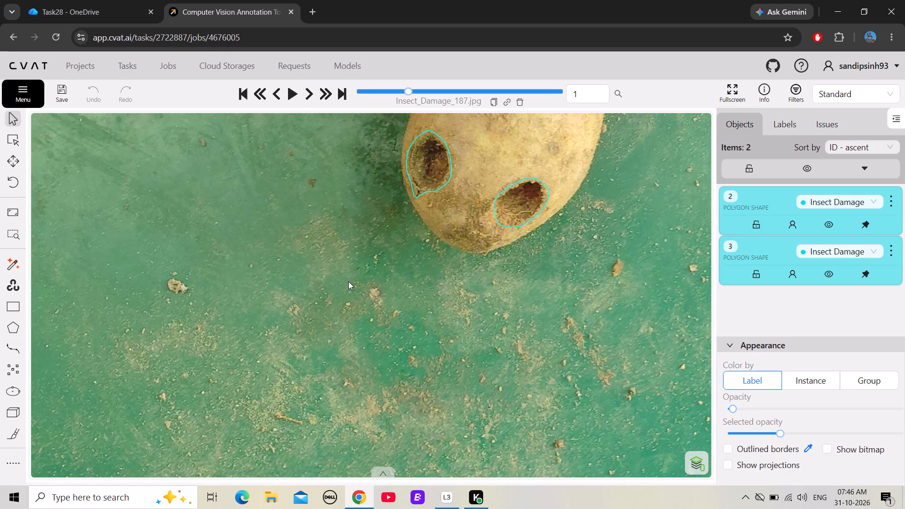
pyautogui.moveTo(348, 281); pyautogui.dragTo(274, 413)
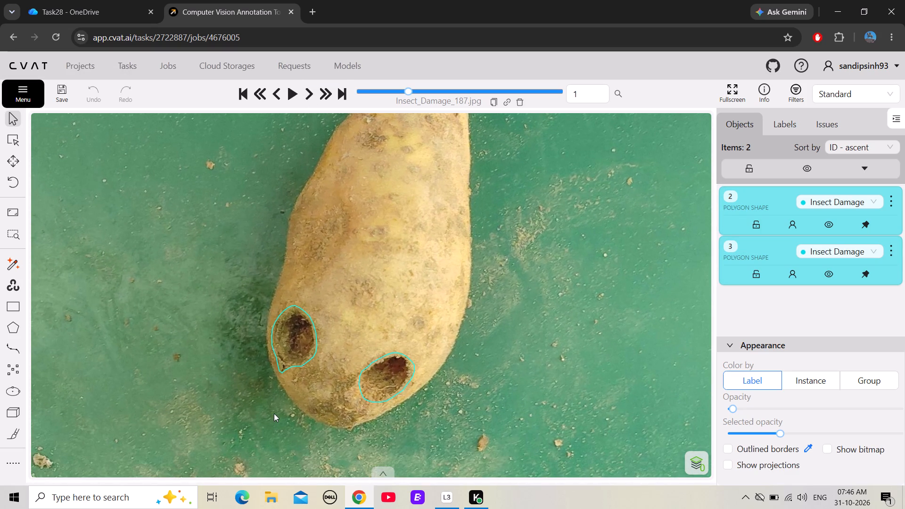
pyautogui.click(66, 101)
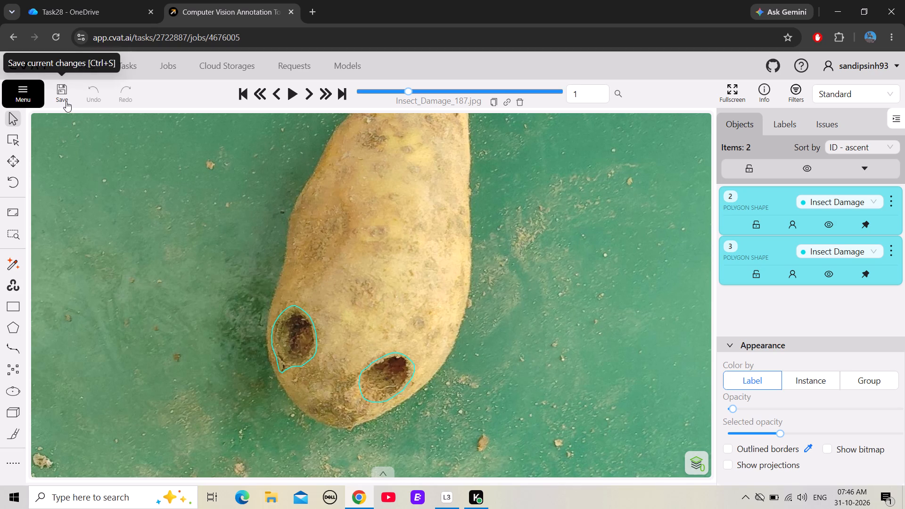
# Go to Insect_Damage_188.jpg, check the Insect Damage outline around the potato's hole and save the job.
pyautogui.press('f')
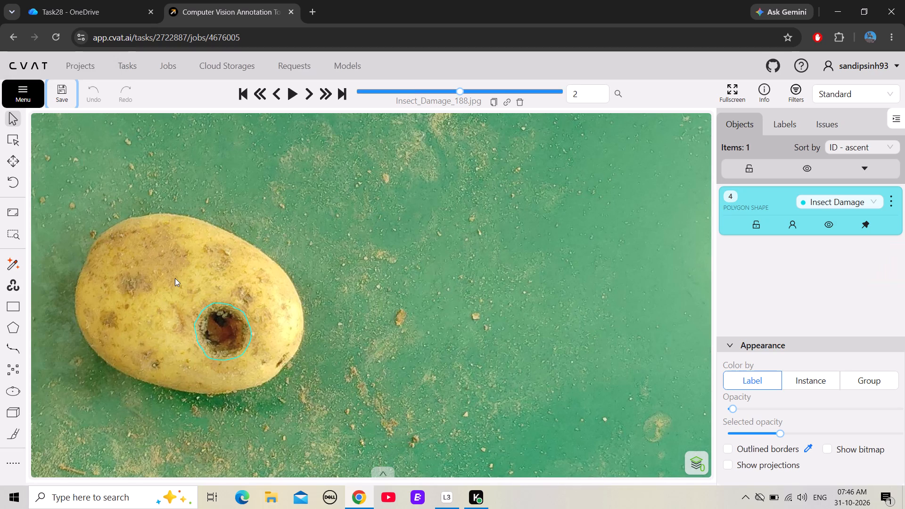
pyautogui.moveTo(175, 278); pyautogui.dragTo(274, 259)
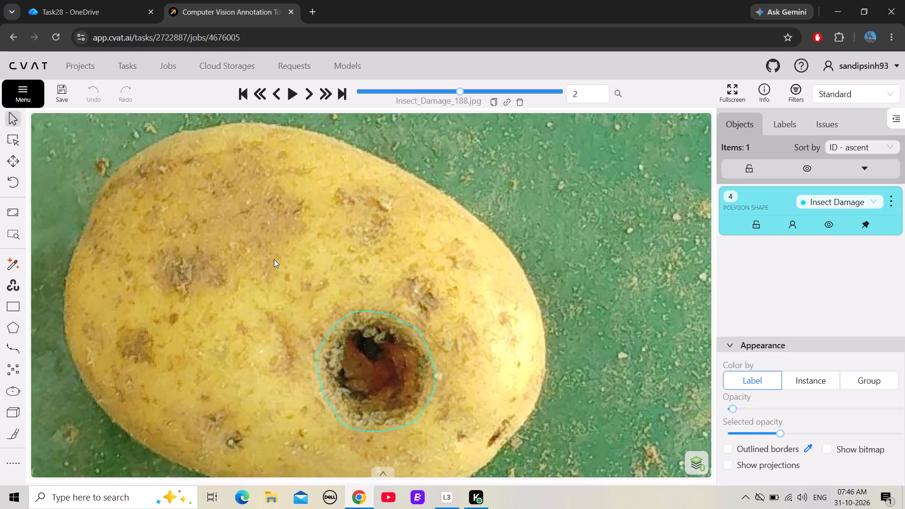
pyautogui.moveTo(258, 353); pyautogui.dragTo(236, 254)
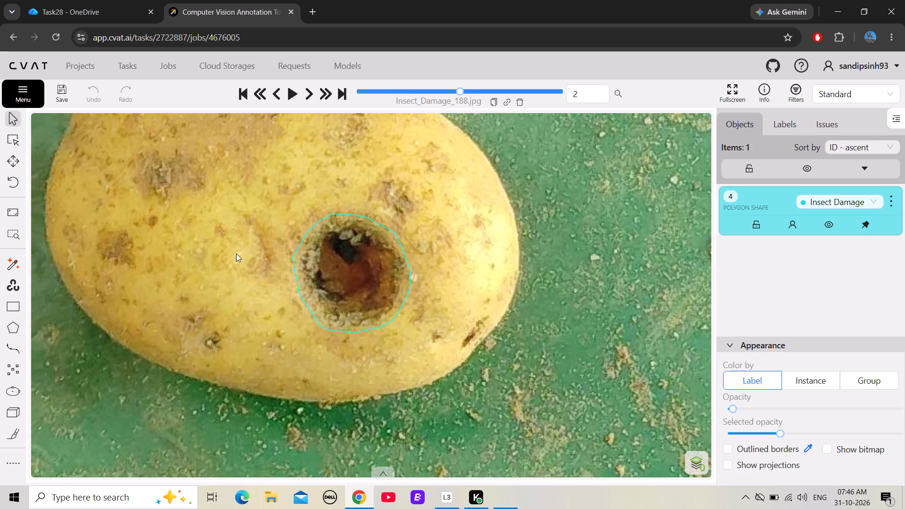
pyautogui.click(64, 99)
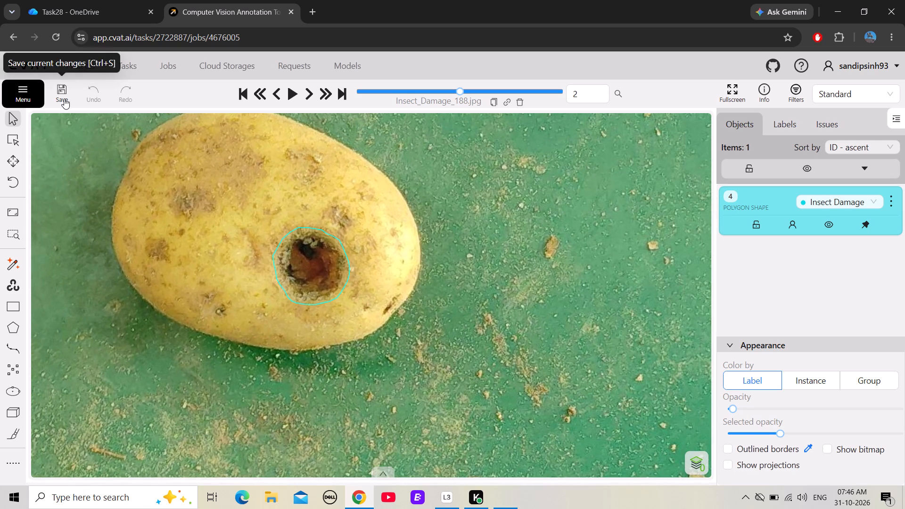
# Go to Insect_Damage_189.jpg and check both Insect Damage outlines and the rest of the potato's surface for damage.
pyautogui.press('f')
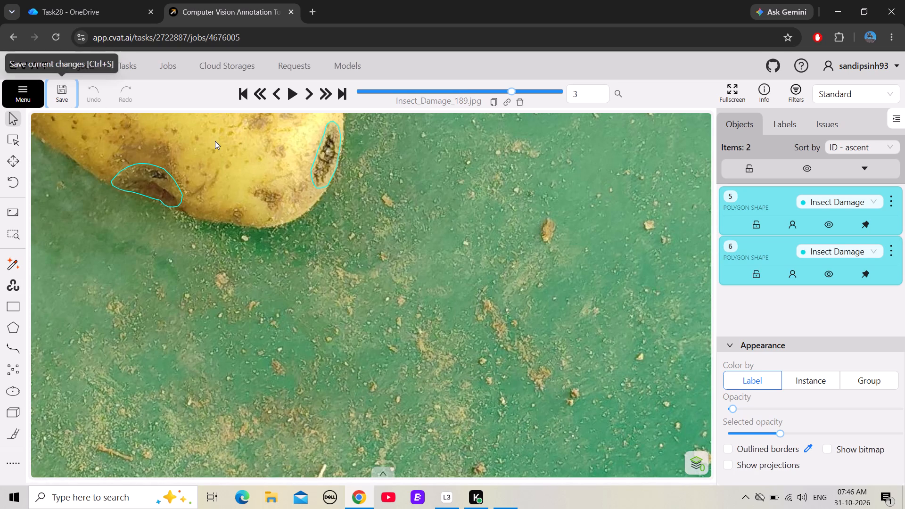
pyautogui.moveTo(215, 141); pyautogui.dragTo(275, 311)
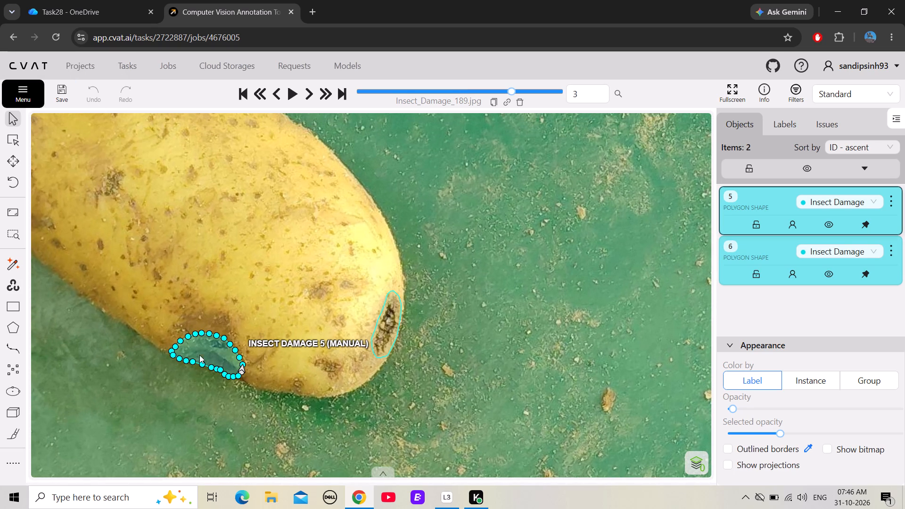
pyautogui.click(266, 217)
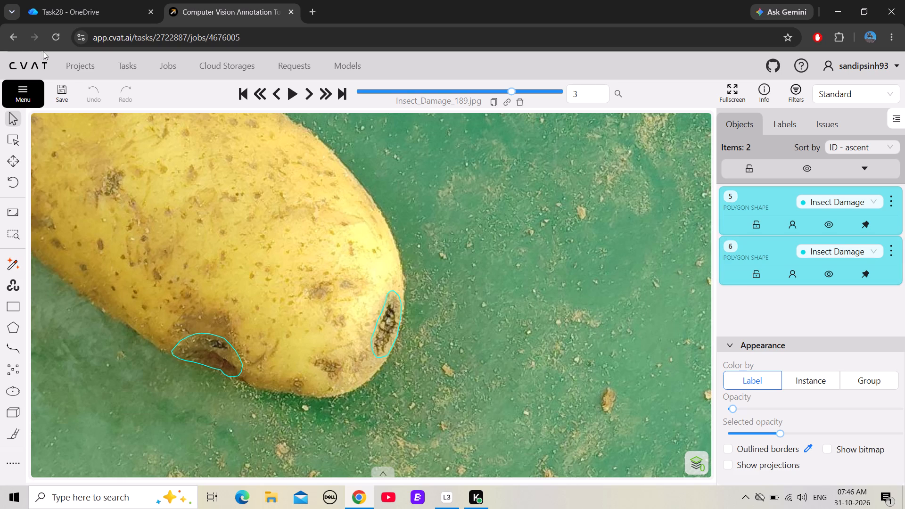
pyautogui.moveTo(70, 86); pyautogui.dragTo(115, 153)
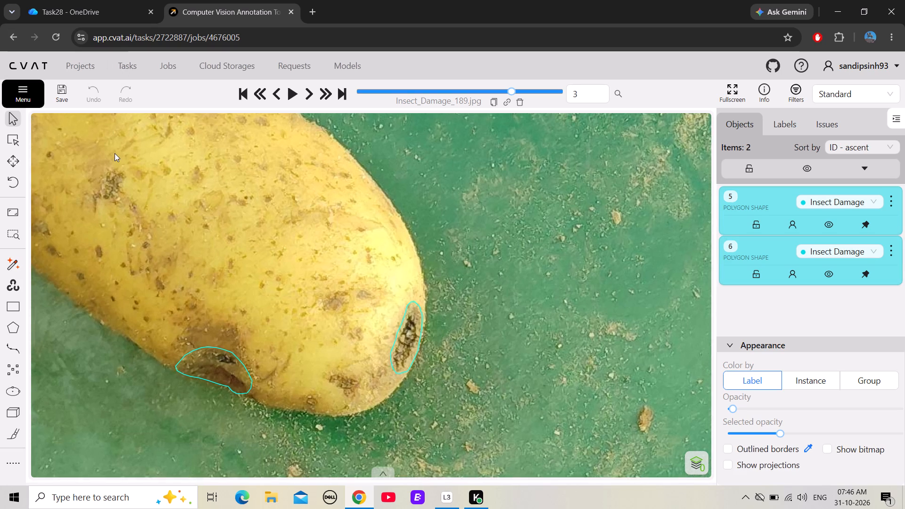
pyautogui.moveTo(115, 153); pyautogui.dragTo(428, 302)
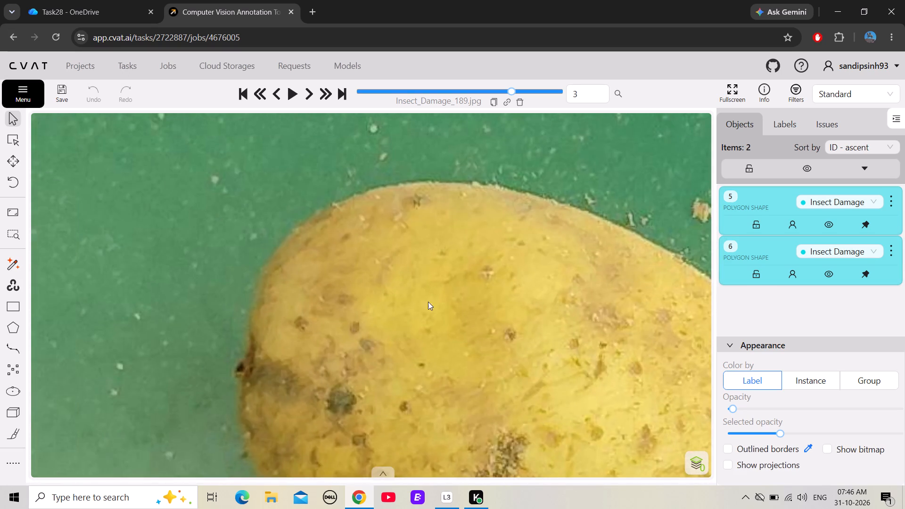
pyautogui.moveTo(428, 302); pyautogui.dragTo(407, 287)
# Go to Insect_Damage_190.jpg and bring the unannotated dark hole near the potato's edge into close view.
pyautogui.press('f')
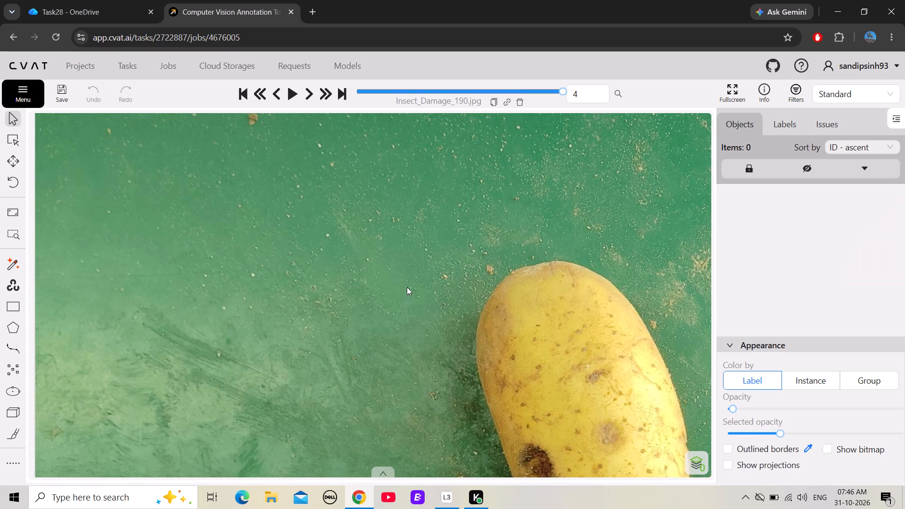
pyautogui.moveTo(574, 399); pyautogui.dragTo(291, 245)
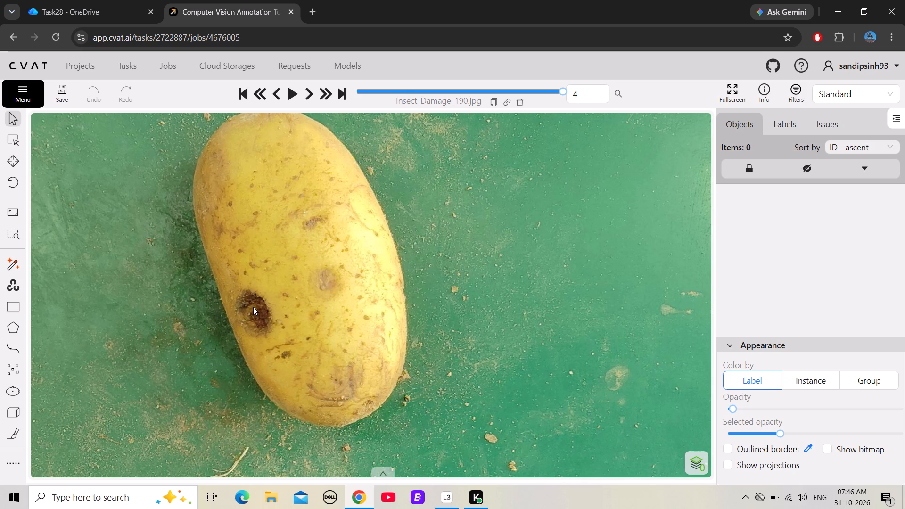
pyautogui.moveTo(253, 307); pyautogui.dragTo(345, 248)
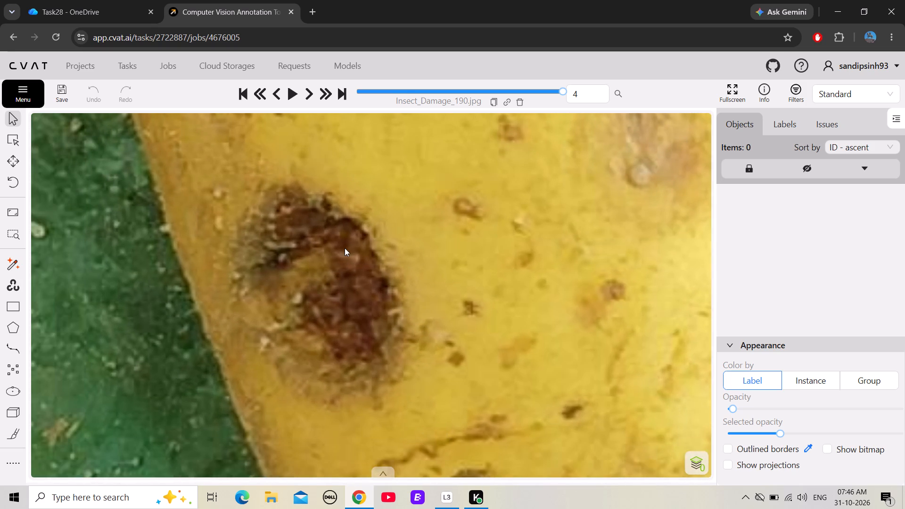
pyautogui.moveTo(345, 248); pyautogui.dragTo(345, 246)
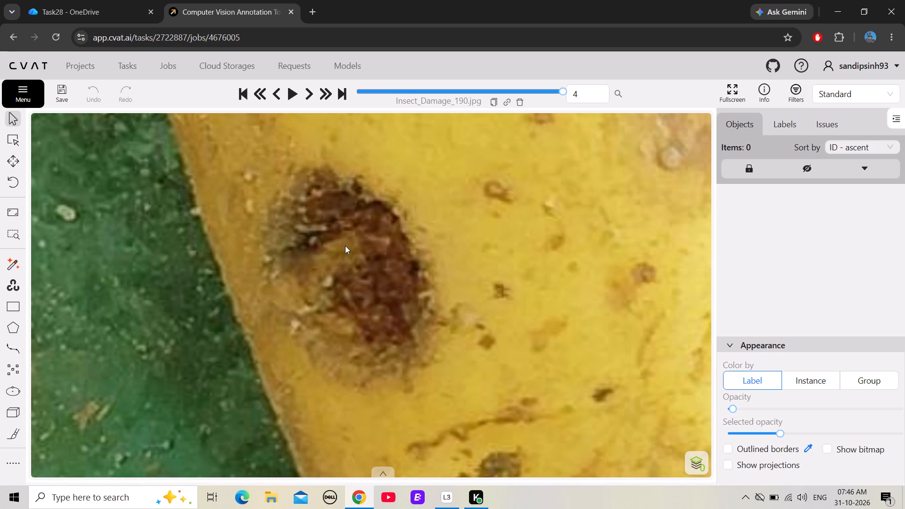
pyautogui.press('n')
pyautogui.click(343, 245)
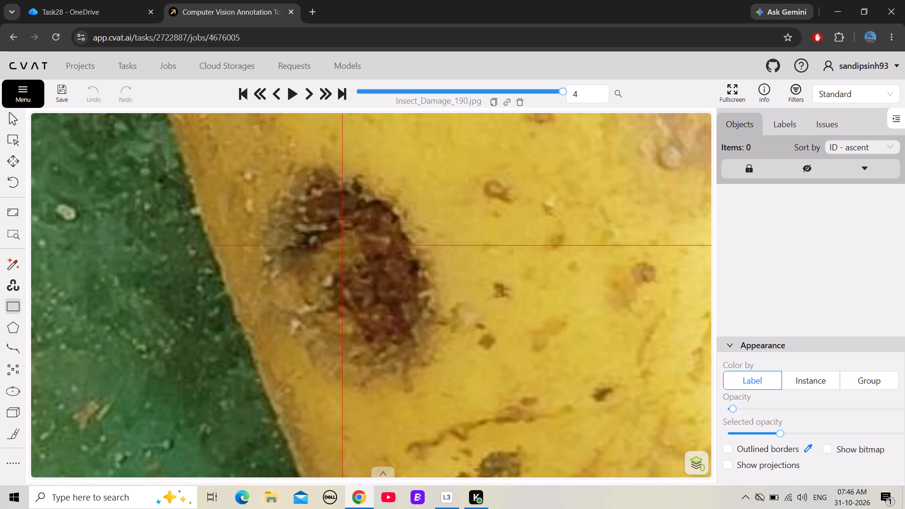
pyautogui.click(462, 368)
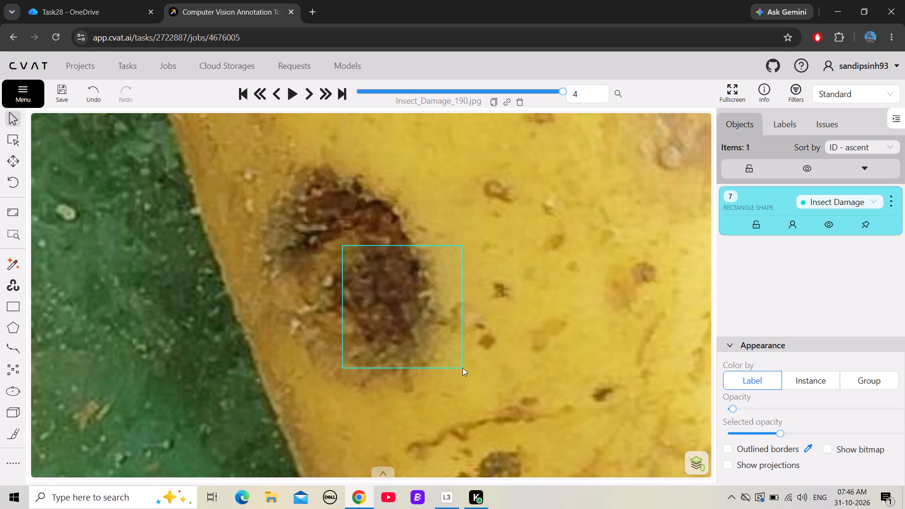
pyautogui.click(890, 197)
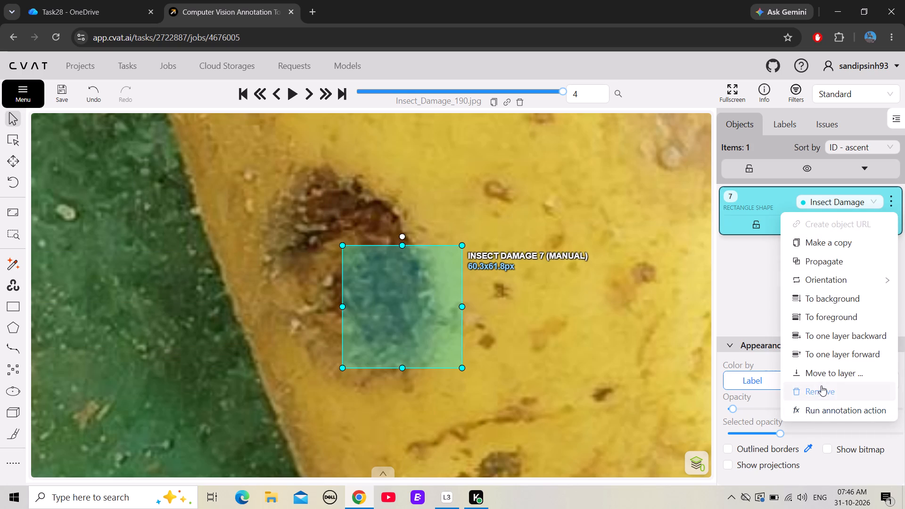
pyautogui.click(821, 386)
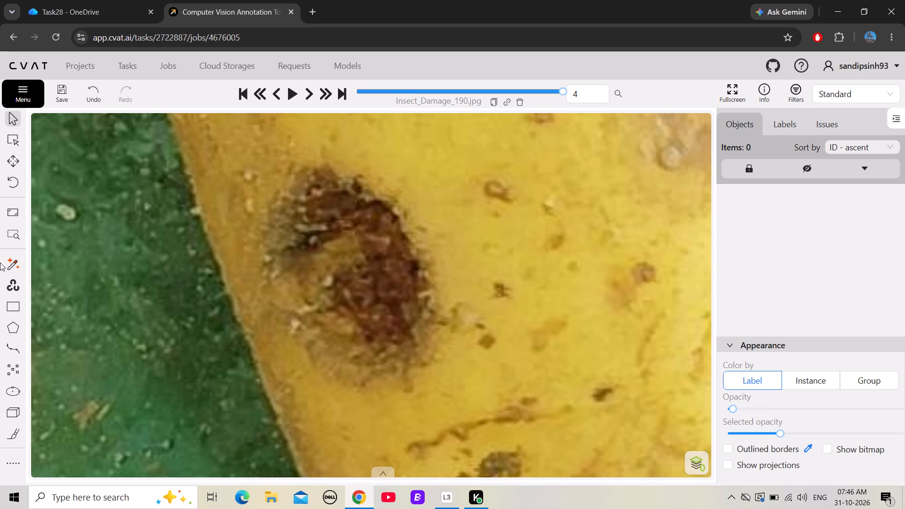
# Start an Insect Damage polygon on the dark hole, tracing from its top down along its left rim.
pyautogui.click(10, 268)
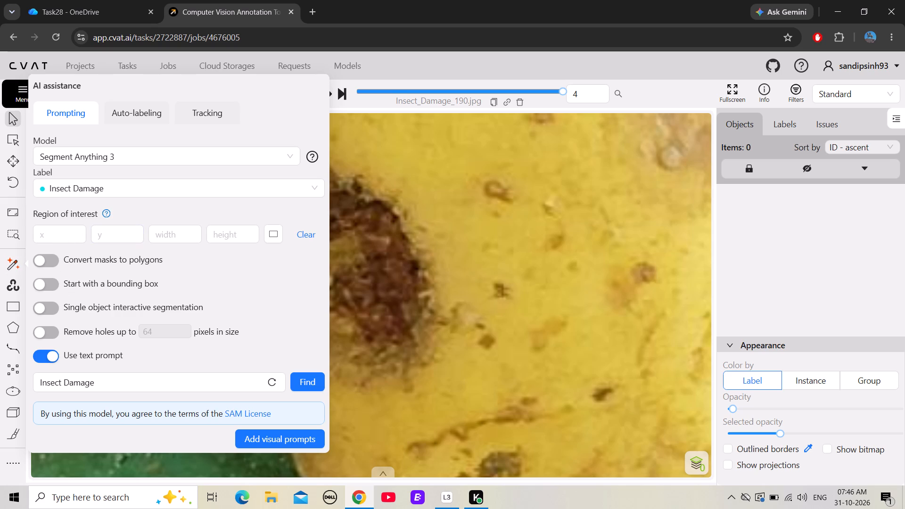
pyautogui.click(17, 323)
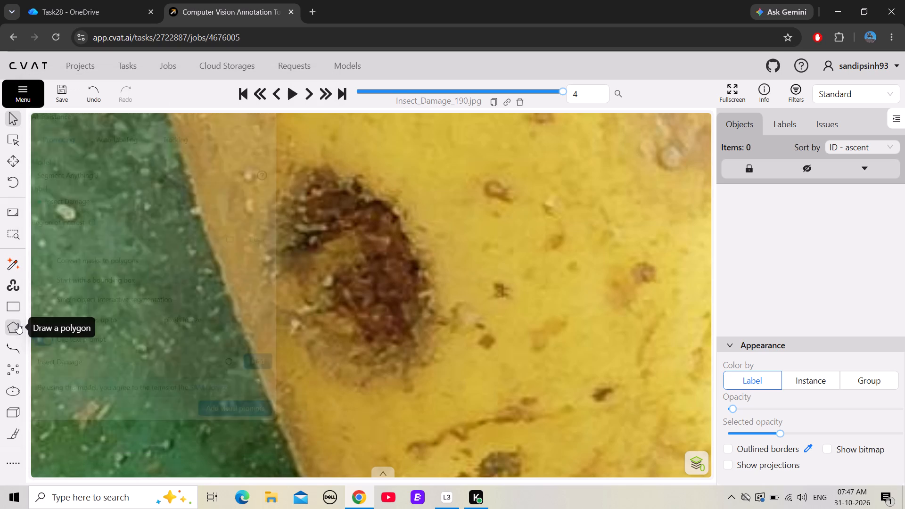
pyautogui.click(58, 385)
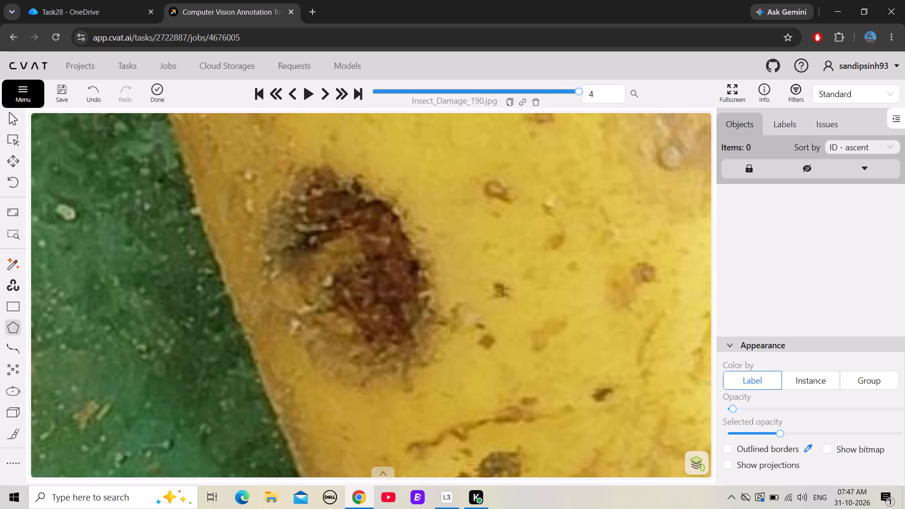
pyautogui.moveTo(319, 159); pyautogui.dragTo(308, 164)
pyautogui.moveTo(308, 164); pyautogui.dragTo(306, 164)
pyautogui.moveTo(306, 164); pyautogui.dragTo(292, 172)
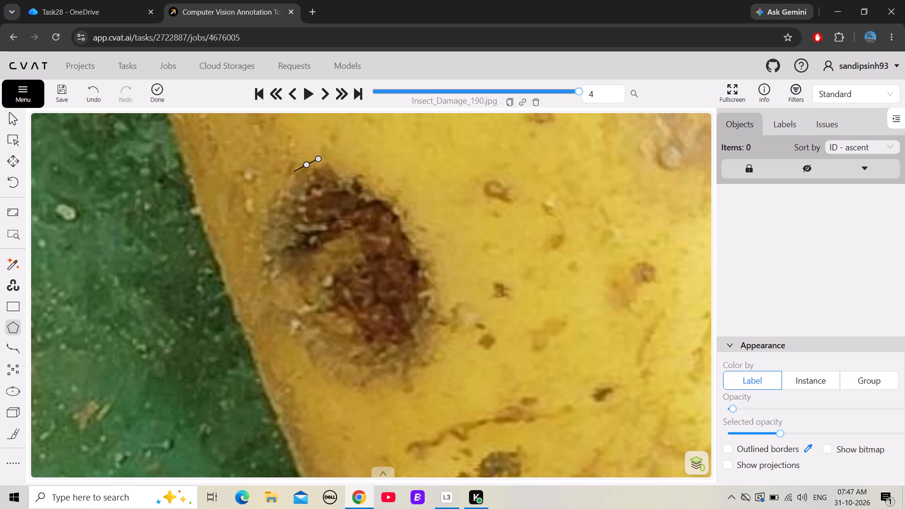
pyautogui.click(292, 172)
pyautogui.moveTo(282, 184); pyautogui.dragTo(277, 190)
pyautogui.moveTo(277, 190); pyautogui.dragTo(272, 195)
pyautogui.moveTo(272, 195); pyautogui.dragTo(261, 209)
pyautogui.moveTo(261, 209); pyautogui.dragTo(258, 227)
pyautogui.moveTo(258, 227); pyautogui.dragTo(256, 240)
pyautogui.moveTo(256, 240); pyautogui.dragTo(255, 252)
pyautogui.moveTo(255, 252); pyautogui.dragTo(258, 258)
pyautogui.moveTo(258, 258); pyautogui.dragTo(258, 267)
pyautogui.moveTo(258, 267); pyautogui.dragTo(263, 276)
pyautogui.click(263, 276)
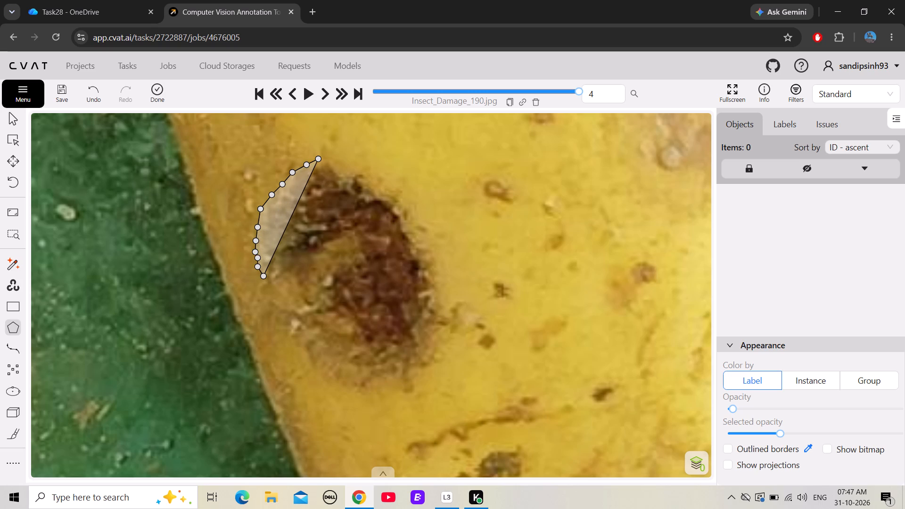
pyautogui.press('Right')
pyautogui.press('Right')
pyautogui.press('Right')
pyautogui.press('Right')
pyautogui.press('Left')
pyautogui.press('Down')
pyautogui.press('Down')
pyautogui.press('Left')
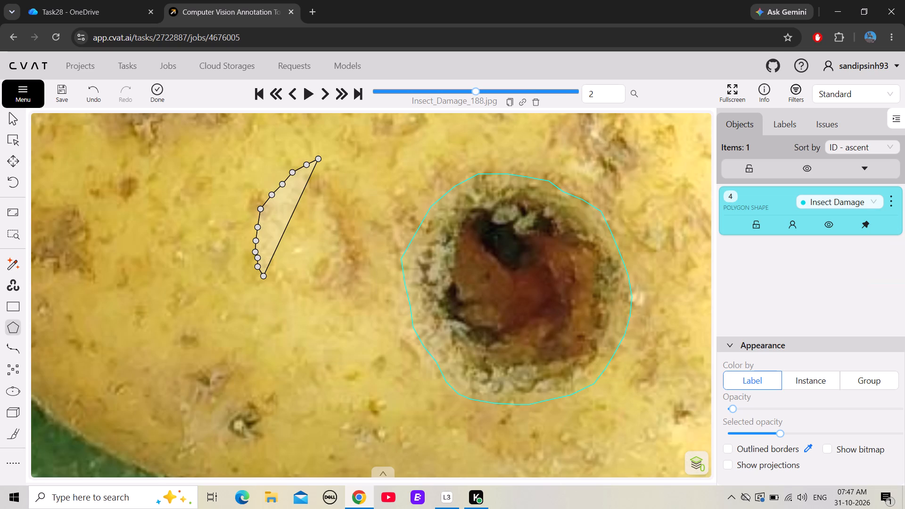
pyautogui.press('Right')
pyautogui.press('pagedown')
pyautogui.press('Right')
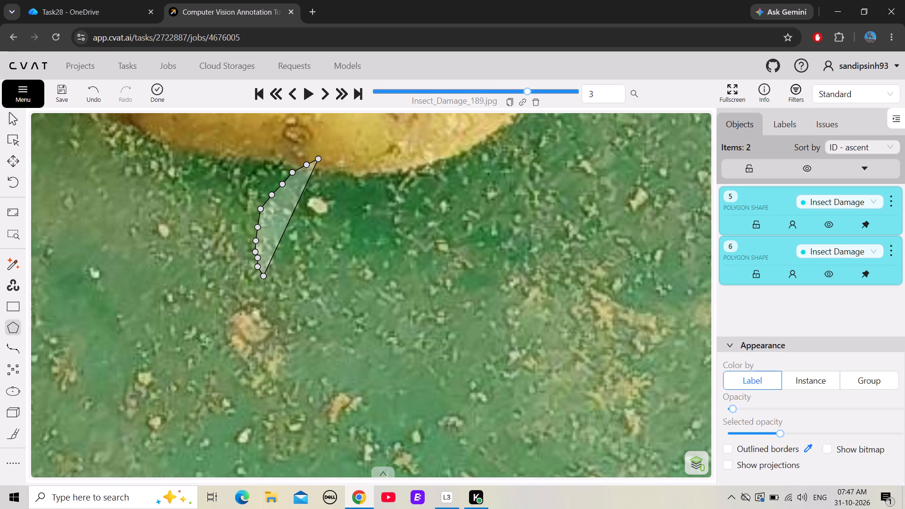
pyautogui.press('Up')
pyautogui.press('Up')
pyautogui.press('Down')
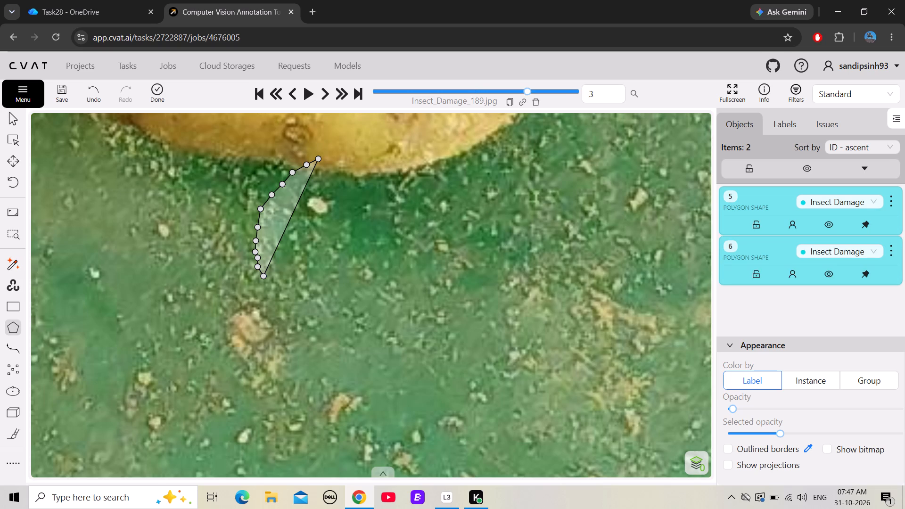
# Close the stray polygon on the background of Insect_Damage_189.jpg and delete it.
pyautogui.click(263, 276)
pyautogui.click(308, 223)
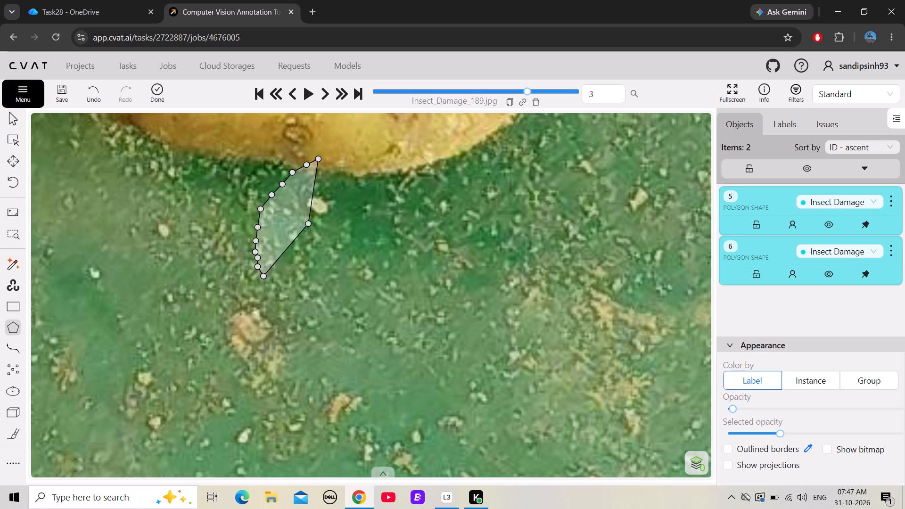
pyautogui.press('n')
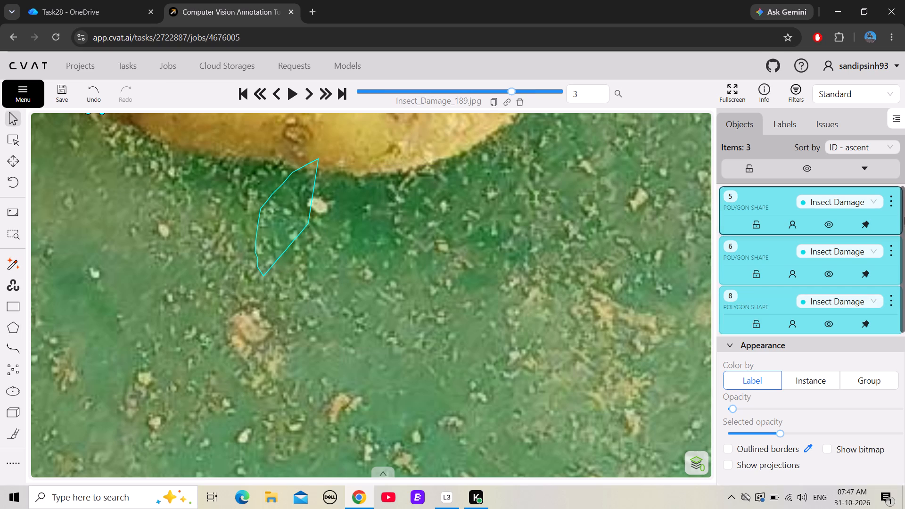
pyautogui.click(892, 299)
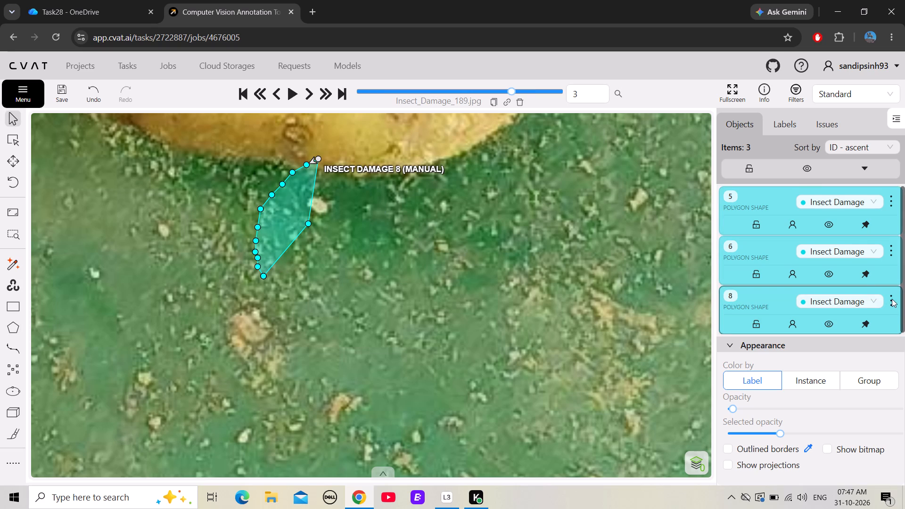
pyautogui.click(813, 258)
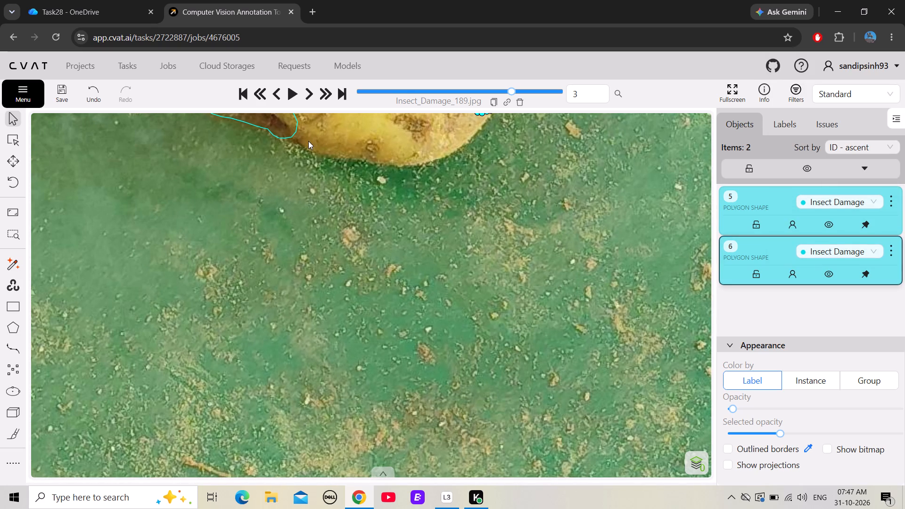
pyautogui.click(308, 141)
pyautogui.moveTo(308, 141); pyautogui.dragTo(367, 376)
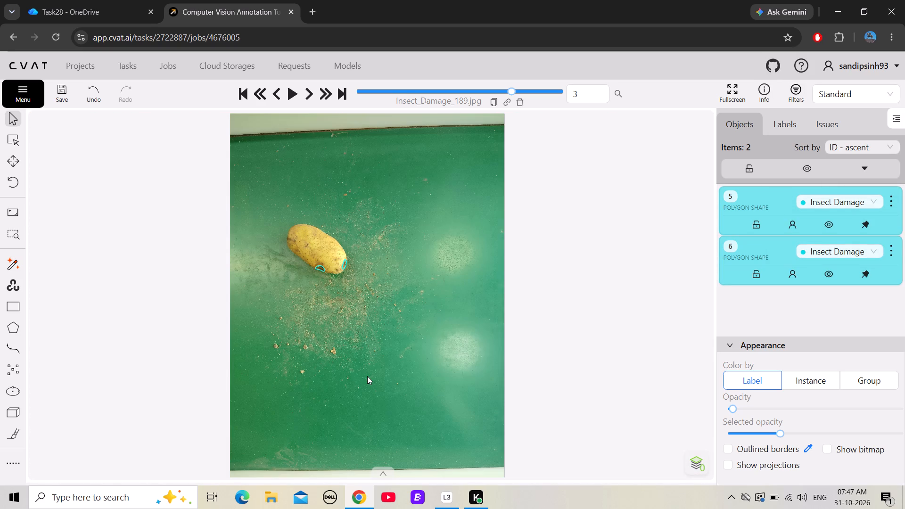
# Go to Insect_Damage_190.jpg and start an Insect Damage polygon, tracing from the top of the dark hole down its left rim.
pyautogui.press('f')
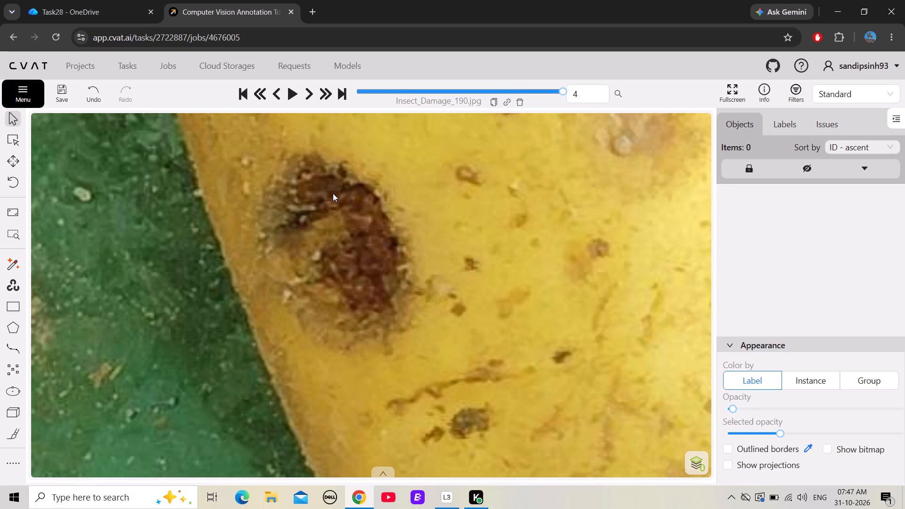
pyautogui.press('n')
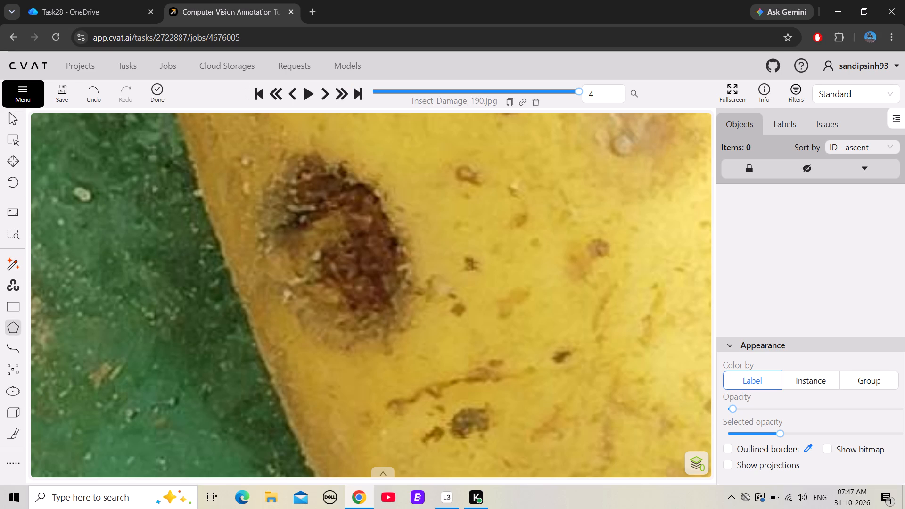
pyautogui.moveTo(315, 140); pyautogui.dragTo(296, 153)
pyautogui.moveTo(296, 153); pyautogui.dragTo(280, 162)
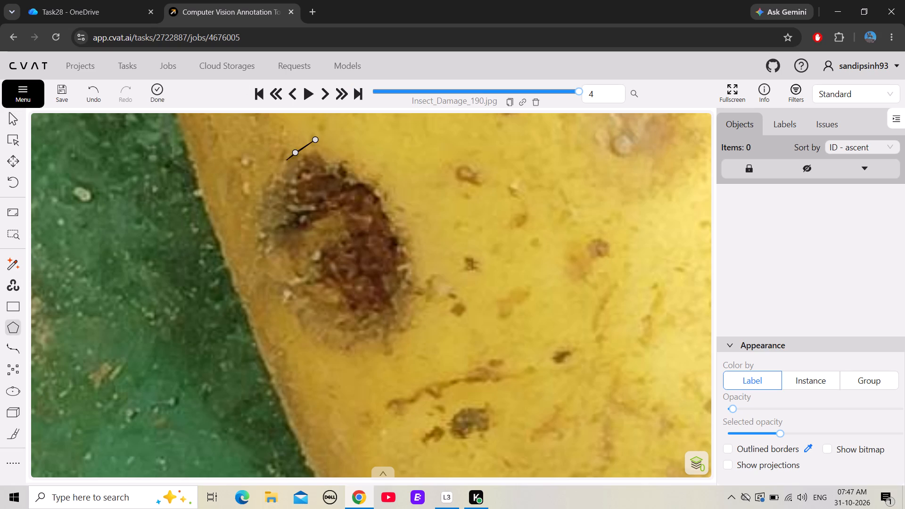
pyautogui.click(280, 162)
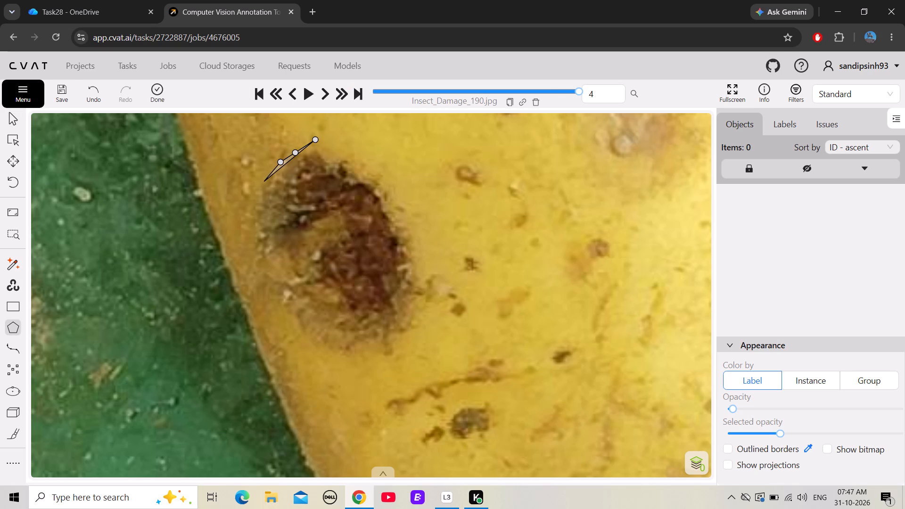
pyautogui.click(264, 182)
pyautogui.moveTo(254, 202); pyautogui.dragTo(252, 209)
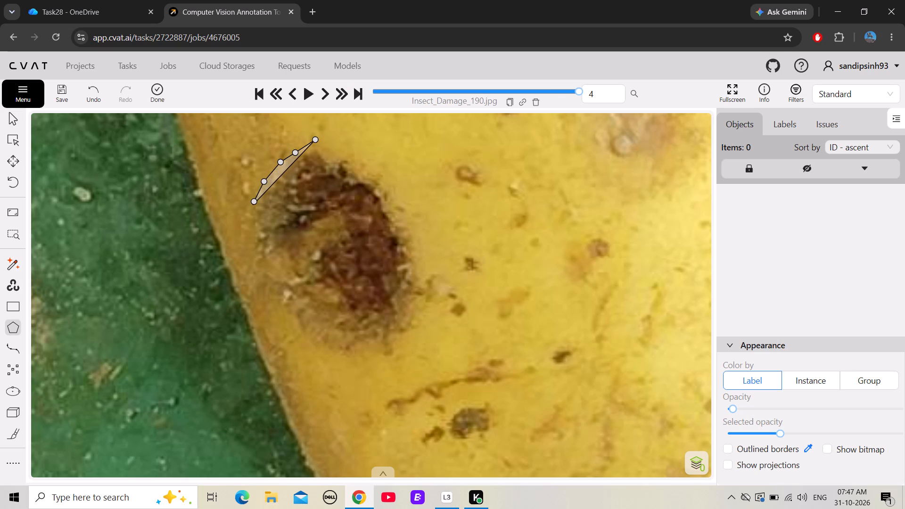
pyautogui.moveTo(252, 209); pyautogui.dragTo(250, 219)
pyautogui.moveTo(250, 219); pyautogui.dragTo(252, 237)
pyautogui.moveTo(252, 237); pyautogui.dragTo(253, 244)
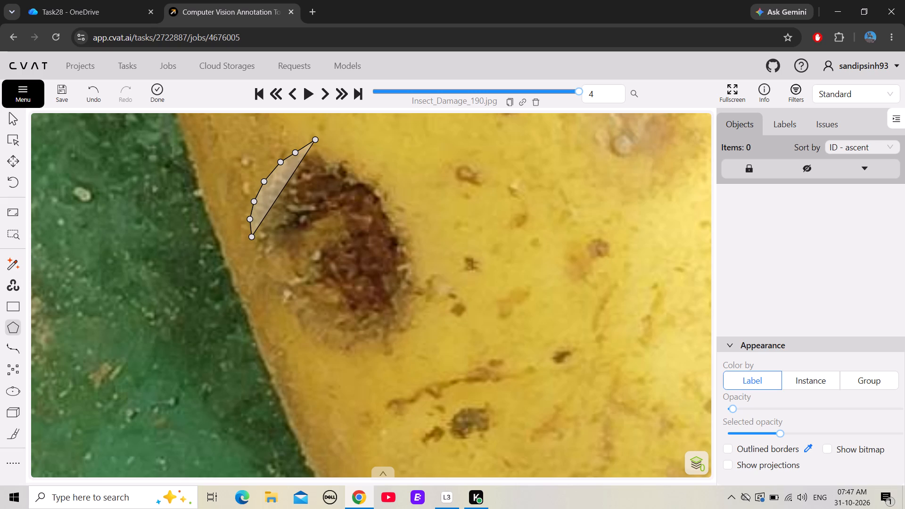
pyautogui.moveTo(253, 244); pyautogui.dragTo(256, 257)
pyautogui.moveTo(256, 257); pyautogui.dragTo(263, 269)
pyautogui.moveTo(263, 269); pyautogui.dragTo(263, 273)
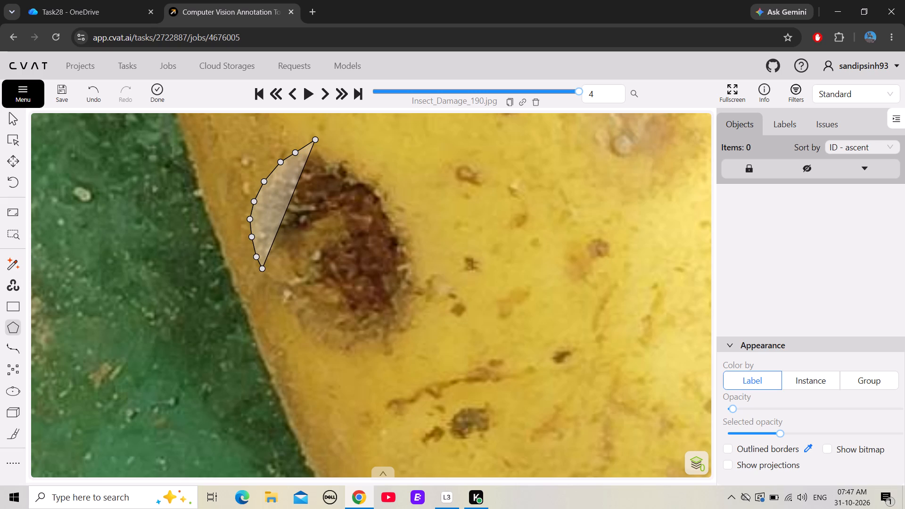
pyautogui.moveTo(263, 273); pyautogui.dragTo(270, 284)
pyautogui.click(270, 284)
pyautogui.moveTo(280, 304); pyautogui.dragTo(282, 307)
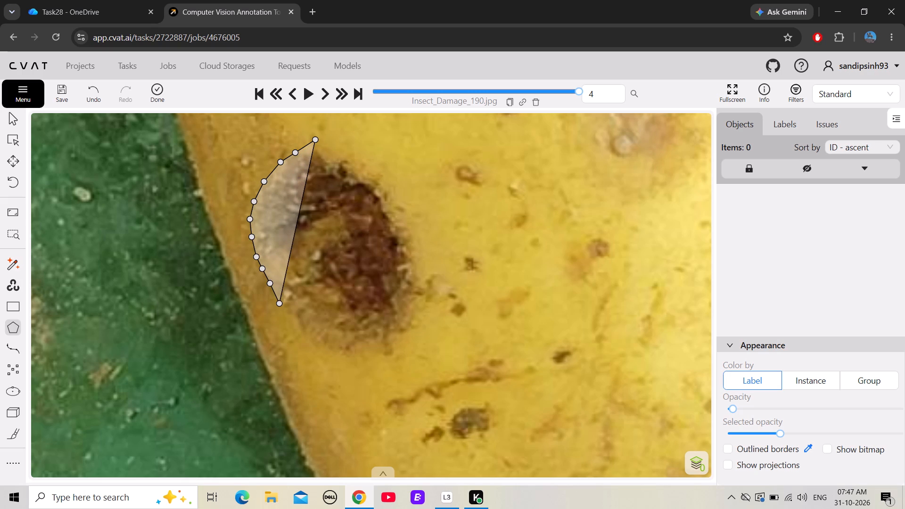
# Continue the polygon around the hole's lower rim to its lower-right edge.
pyautogui.moveTo(282, 307); pyautogui.dragTo(290, 324)
pyautogui.moveTo(290, 324); pyautogui.dragTo(306, 335)
pyautogui.moveTo(306, 335); pyautogui.dragTo(328, 349)
pyautogui.moveTo(328, 349); pyautogui.dragTo(350, 356)
pyautogui.moveTo(350, 356); pyautogui.dragTo(368, 356)
pyautogui.moveTo(368, 356); pyautogui.dragTo(385, 356)
pyautogui.moveTo(385, 356); pyautogui.dragTo(386, 356)
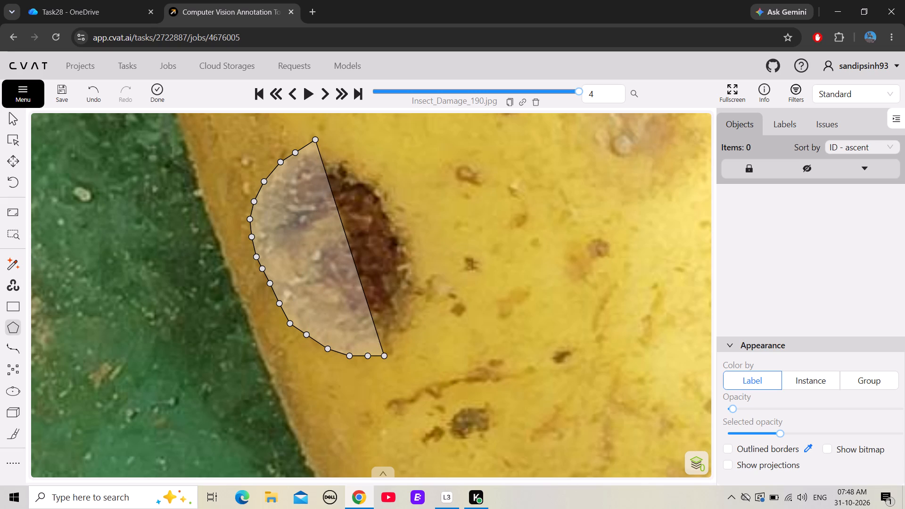
pyautogui.moveTo(386, 356); pyautogui.dragTo(402, 349)
pyautogui.moveTo(402, 349); pyautogui.dragTo(414, 333)
# Trace the polygon up the hole's right rim back to the top and finish the Insect Damage shape.
pyautogui.moveTo(414, 333); pyautogui.dragTo(421, 320)
pyautogui.moveTo(421, 320); pyautogui.dragTo(426, 300)
pyautogui.moveTo(426, 300); pyautogui.dragTo(422, 276)
pyautogui.moveTo(422, 276); pyautogui.dragTo(416, 251)
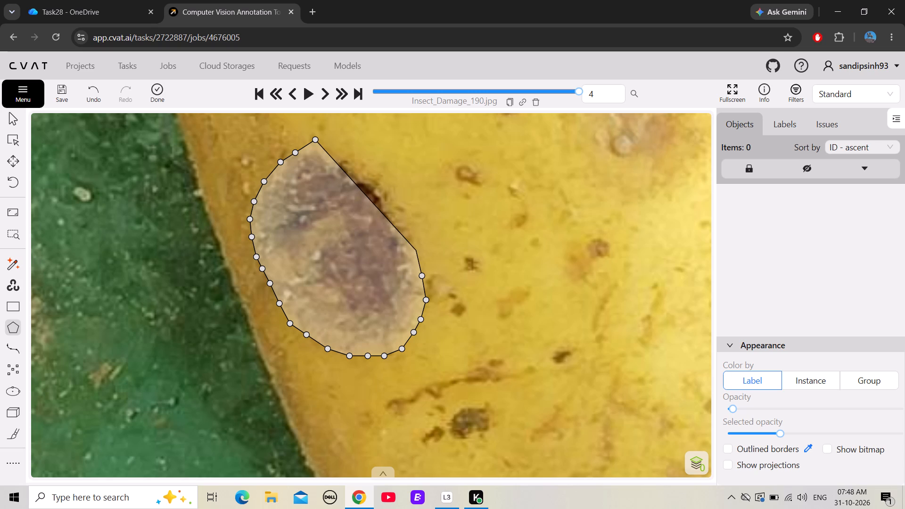
pyautogui.moveTo(416, 251); pyautogui.dragTo(410, 226)
pyautogui.moveTo(410, 226); pyautogui.dragTo(402, 208)
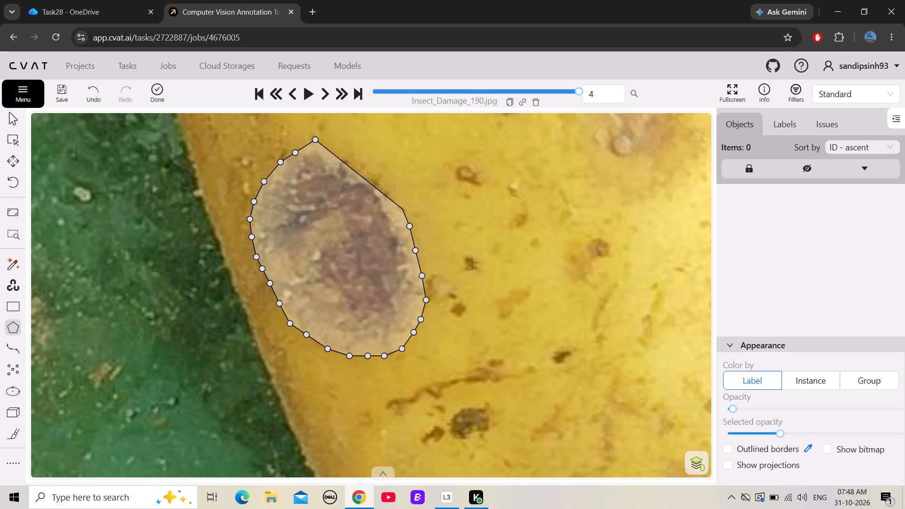
pyautogui.moveTo(402, 208); pyautogui.dragTo(402, 207)
pyautogui.moveTo(402, 207); pyautogui.dragTo(391, 187)
pyautogui.moveTo(391, 187); pyautogui.dragTo(384, 177)
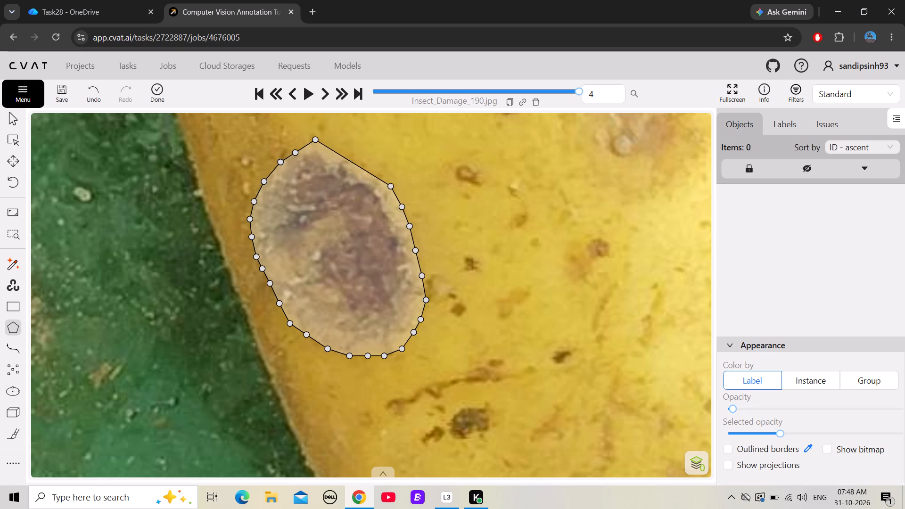
pyautogui.moveTo(384, 177); pyautogui.dragTo(380, 172)
pyautogui.moveTo(380, 172); pyautogui.dragTo(361, 158)
pyautogui.moveTo(361, 158); pyautogui.dragTo(361, 158)
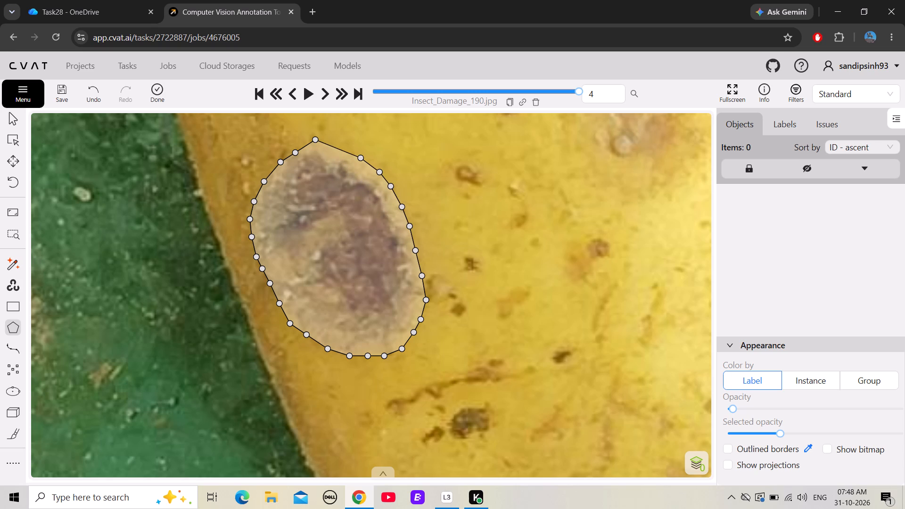
pyautogui.moveTo(361, 158); pyautogui.dragTo(347, 150)
pyautogui.click(347, 150)
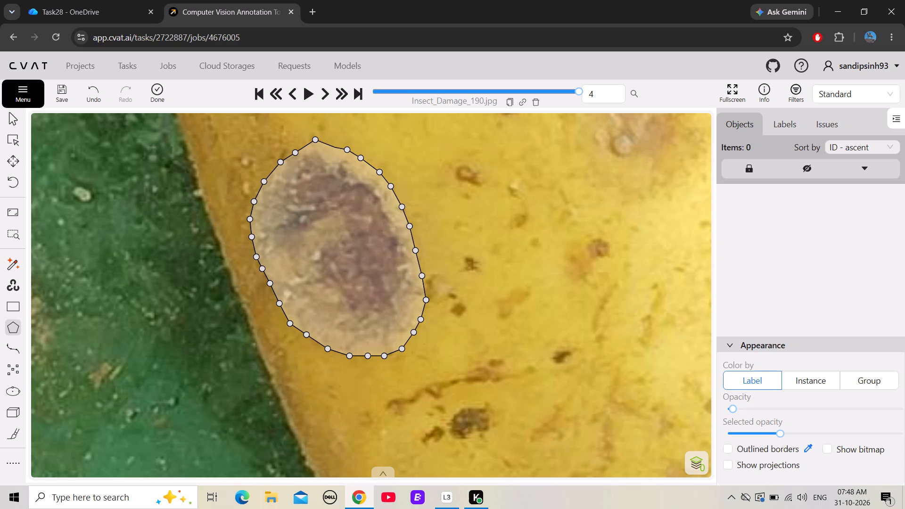
pyautogui.click(329, 148)
pyautogui.press('n')
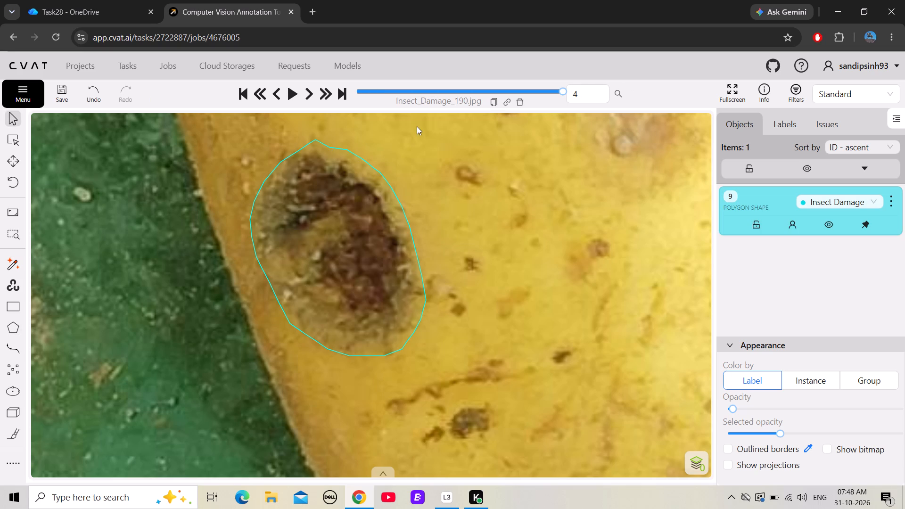
# Check the new outline and the rest of the potato's lower surface for further damage, and save the job.
pyautogui.click(433, 170)
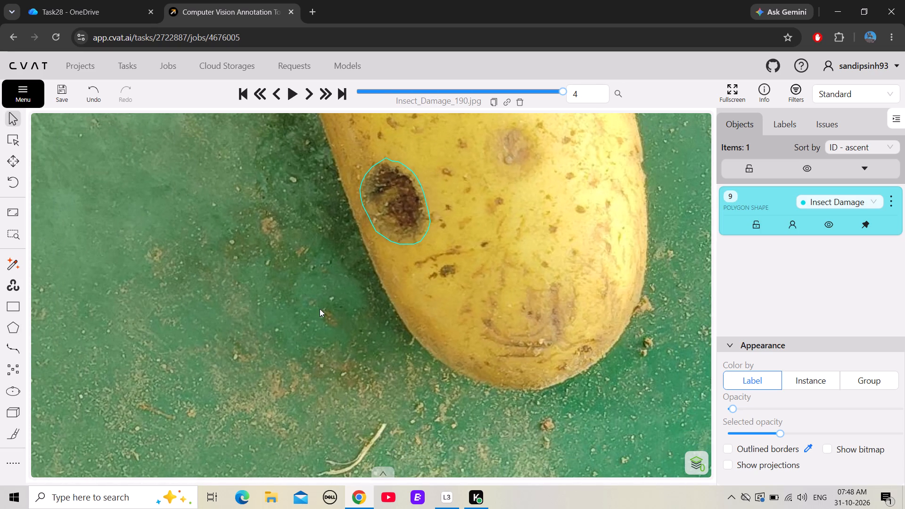
pyautogui.click(475, 263)
pyautogui.moveTo(493, 144); pyautogui.dragTo(388, 174)
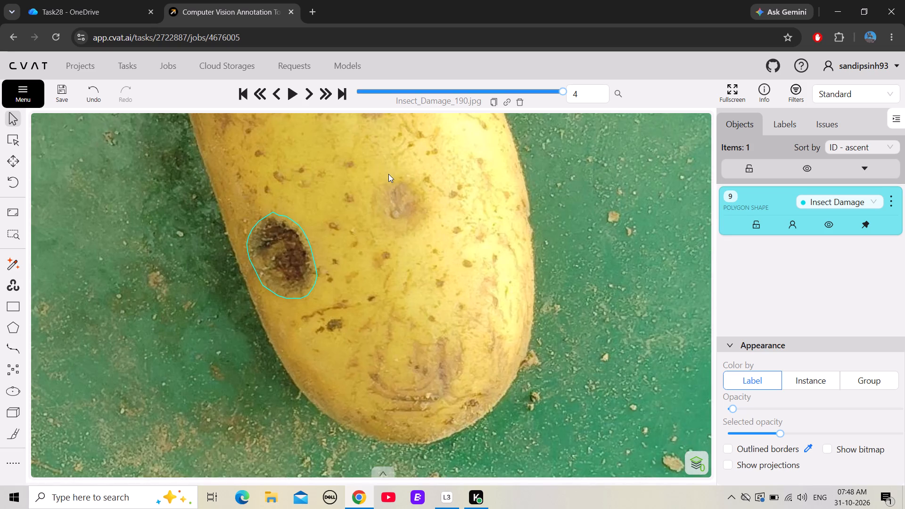
pyautogui.moveTo(388, 174); pyautogui.dragTo(393, 178)
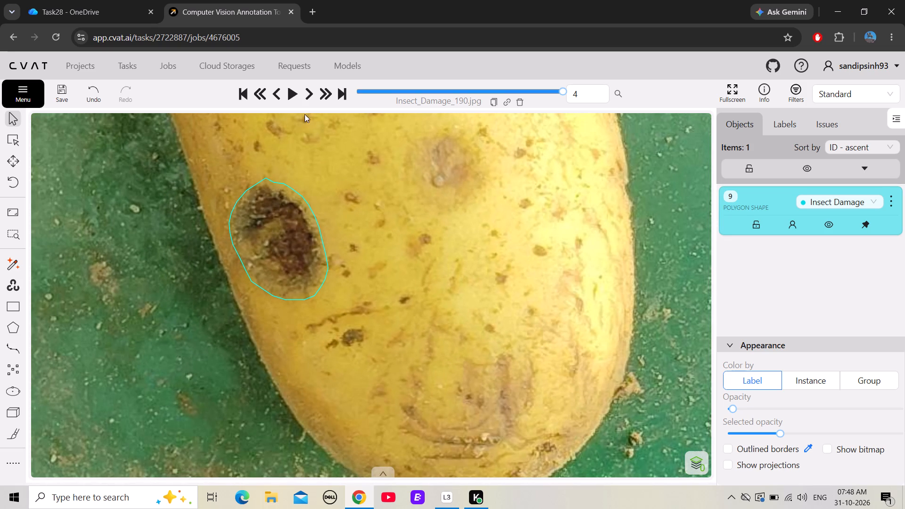
pyautogui.click(67, 101)
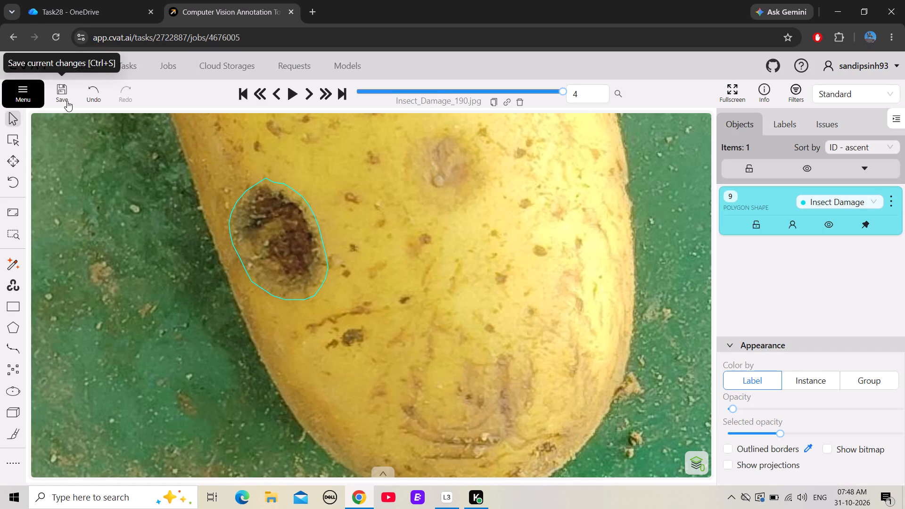
# Go back to Insect_Damage_186.jpg and recheck the Insect Damage outlines image by image through Insect_Damage_190.jpg, saving the job along the way.
pyautogui.press('c')
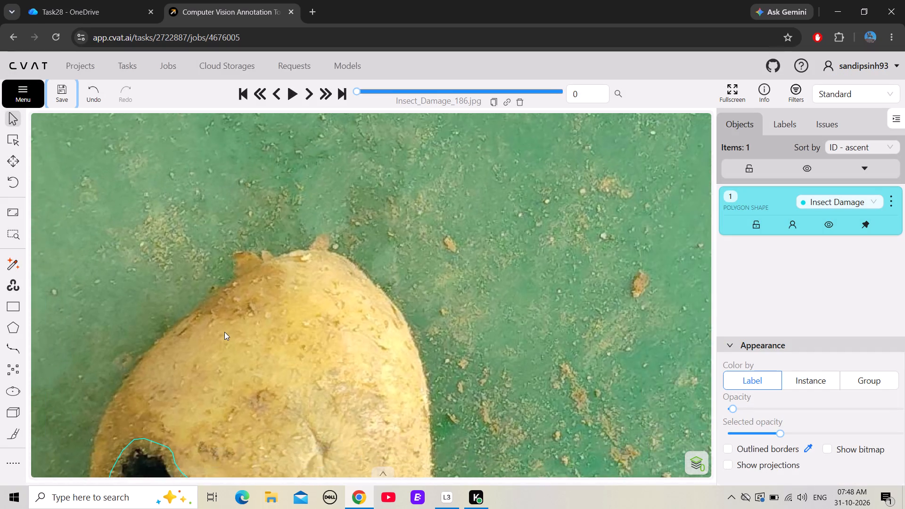
pyautogui.moveTo(224, 332); pyautogui.dragTo(289, 222)
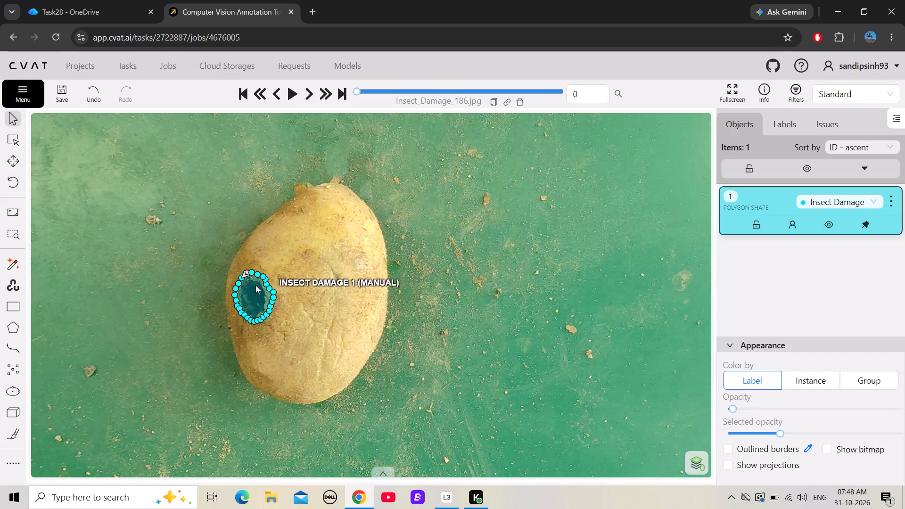
pyautogui.click(60, 104)
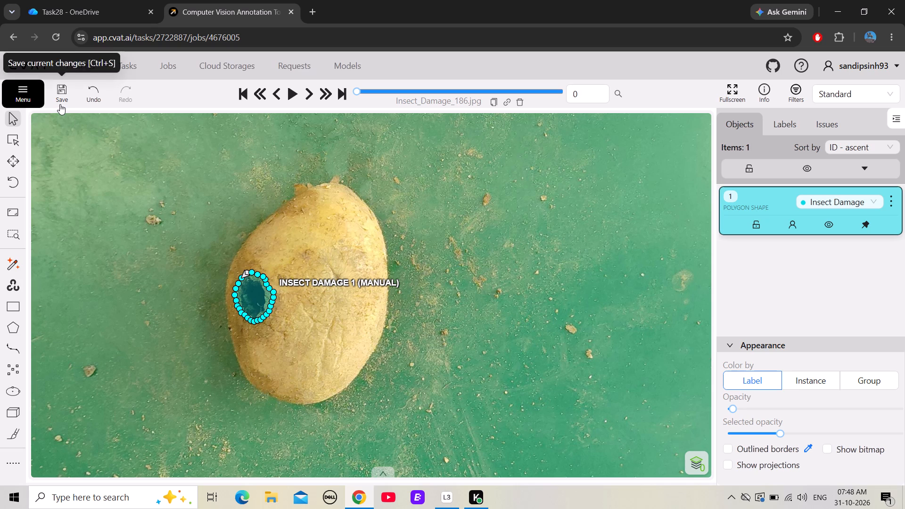
pyautogui.press('f')
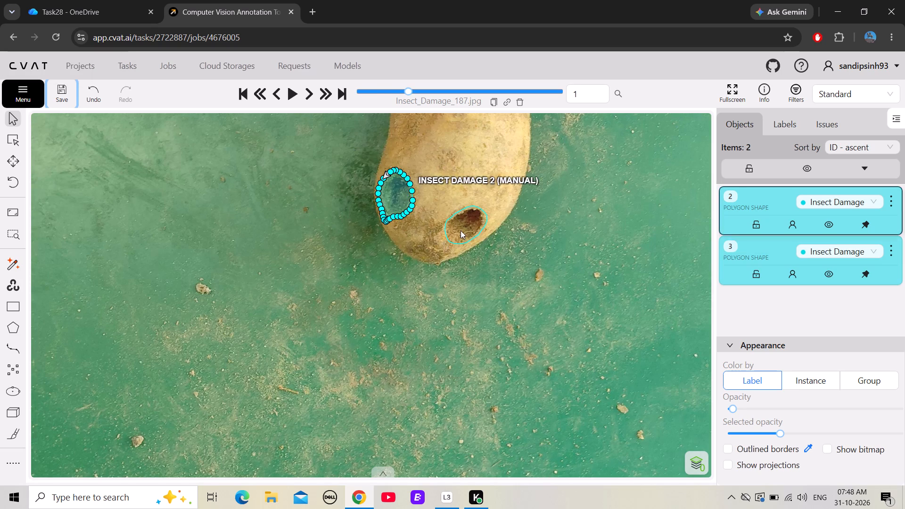
pyautogui.moveTo(64, 89); pyautogui.dragTo(274, 183)
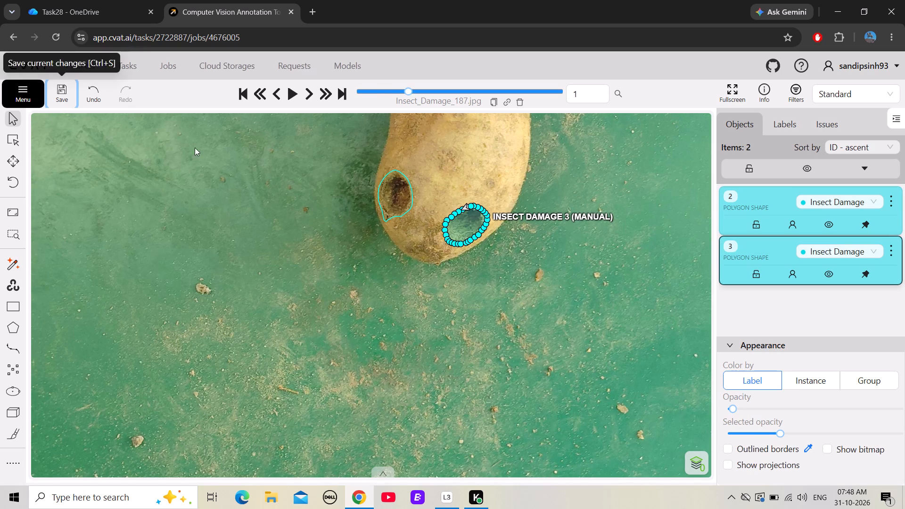
pyautogui.moveTo(274, 183); pyautogui.dragTo(218, 378)
pyautogui.press('f')
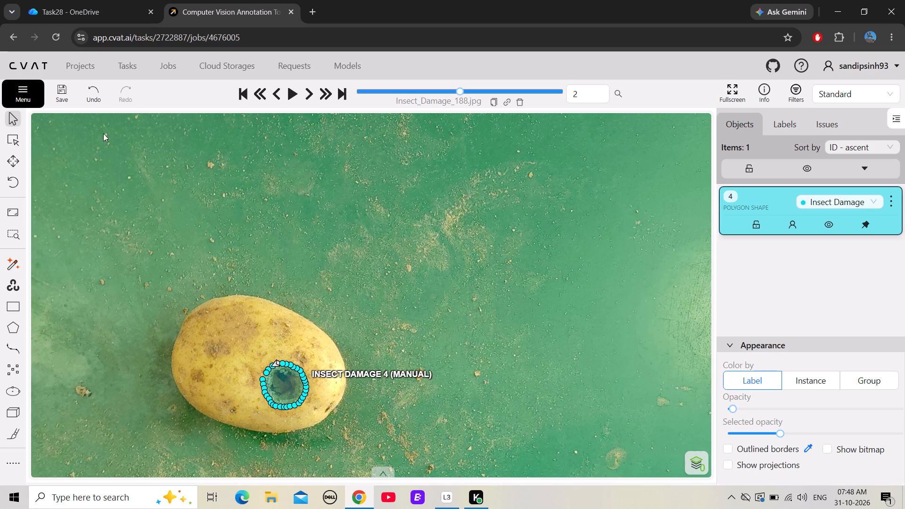
pyautogui.click(61, 98)
pyautogui.press('f')
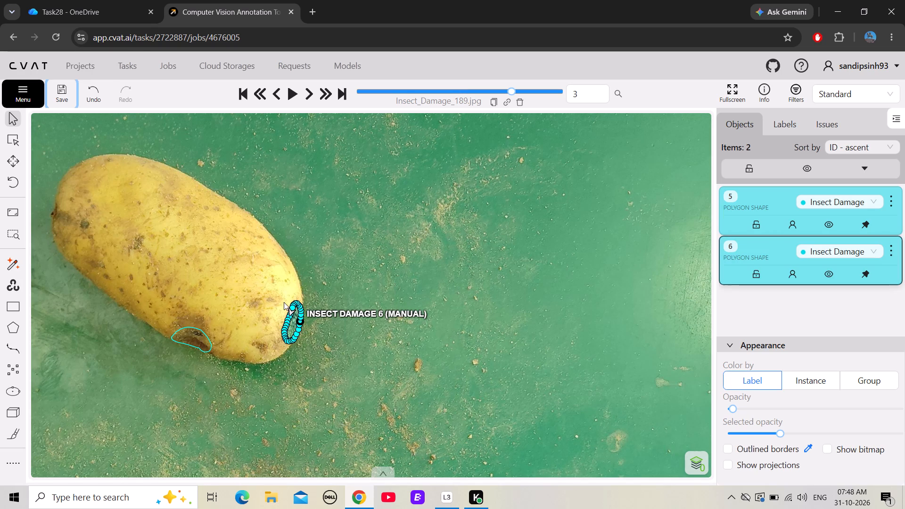
pyautogui.click(51, 99)
pyautogui.press('f')
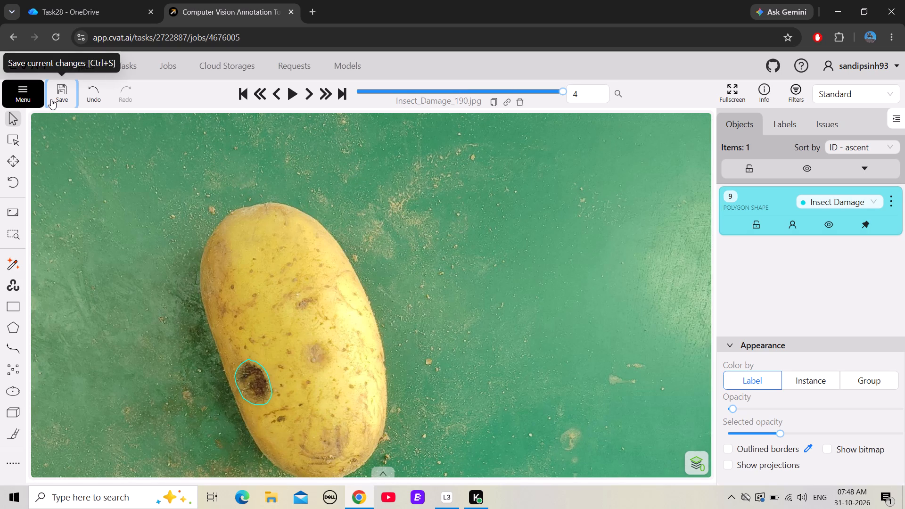
pyautogui.doubleClick(308, 361)
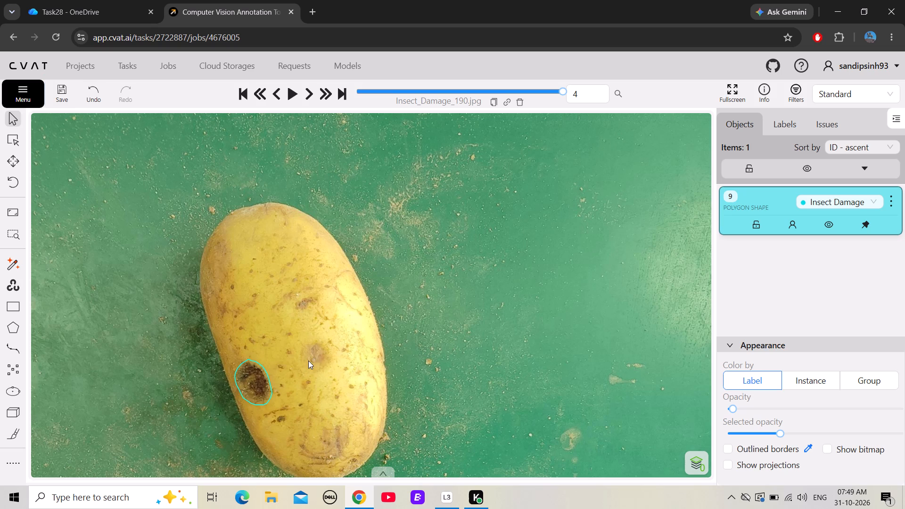
pyautogui.moveTo(308, 361); pyautogui.dragTo(272, 398)
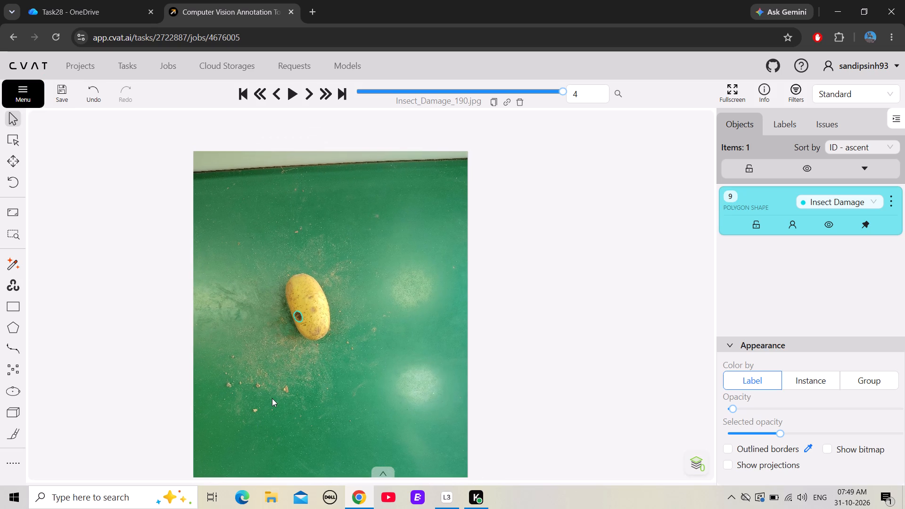
# Inspect the Insect Damage outline on the potato in Insect_Damage_190.jpg and save the job.
pyautogui.moveTo(384, 147); pyautogui.dragTo(332, 345)
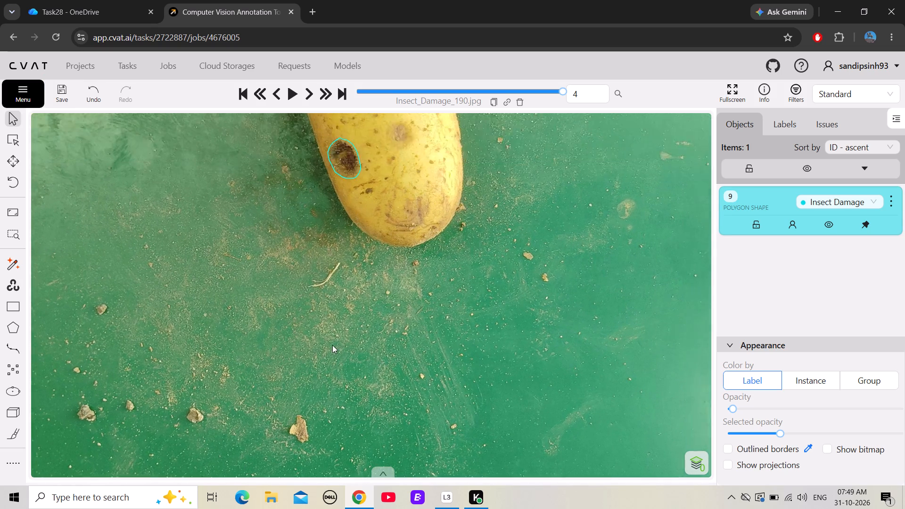
pyautogui.moveTo(332, 345); pyautogui.dragTo(321, 420)
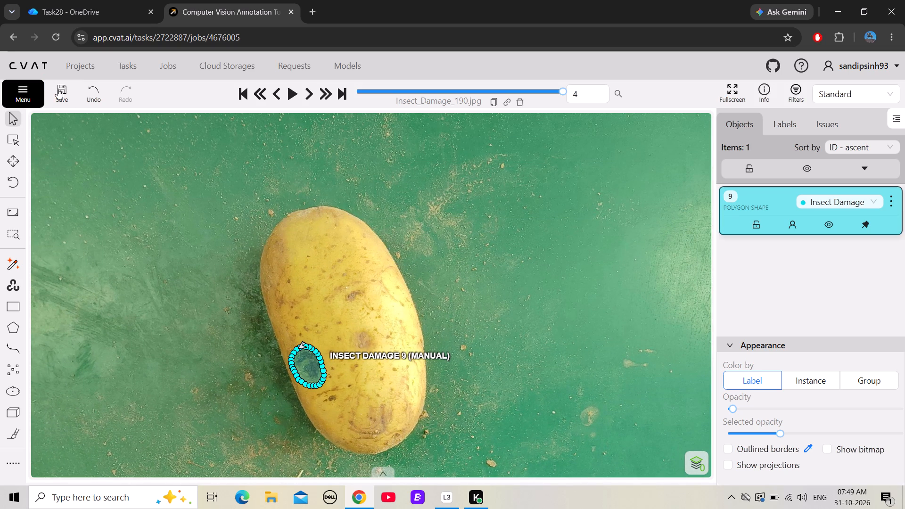
pyautogui.click(59, 91)
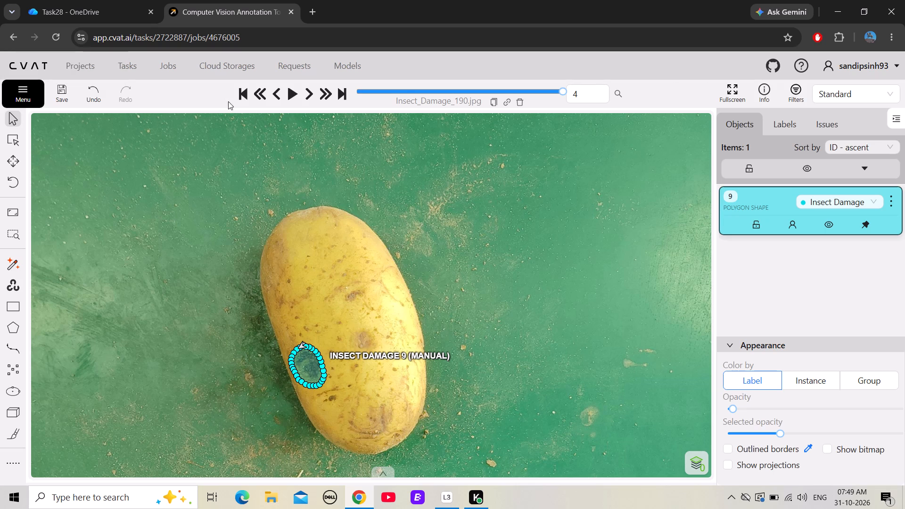
# Return to the first image and recheck the Insect Damage outlines image by image through Insect_Damage_190.jpg.
pyautogui.press('c')
pyautogui.moveTo(350, 277); pyautogui.dragTo(364, 141)
pyautogui.press('f')
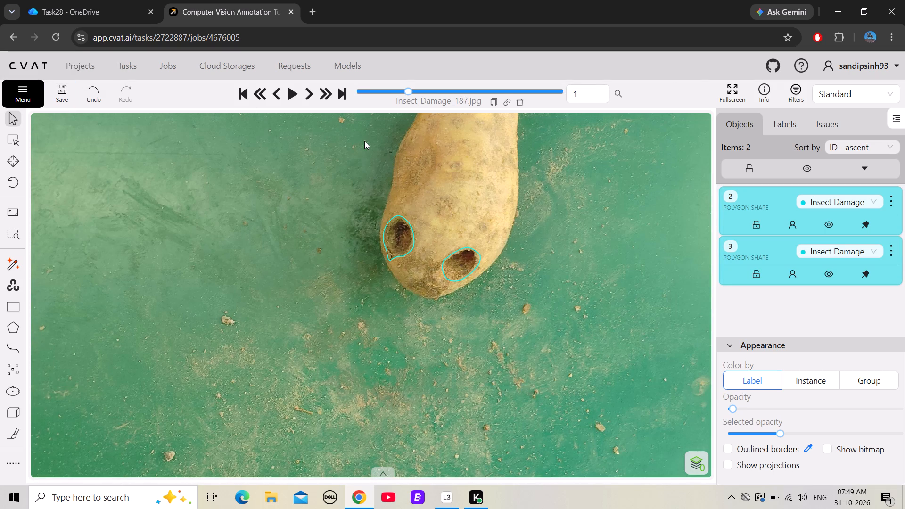
pyautogui.moveTo(386, 201); pyautogui.dragTo(323, 303)
pyautogui.press('f')
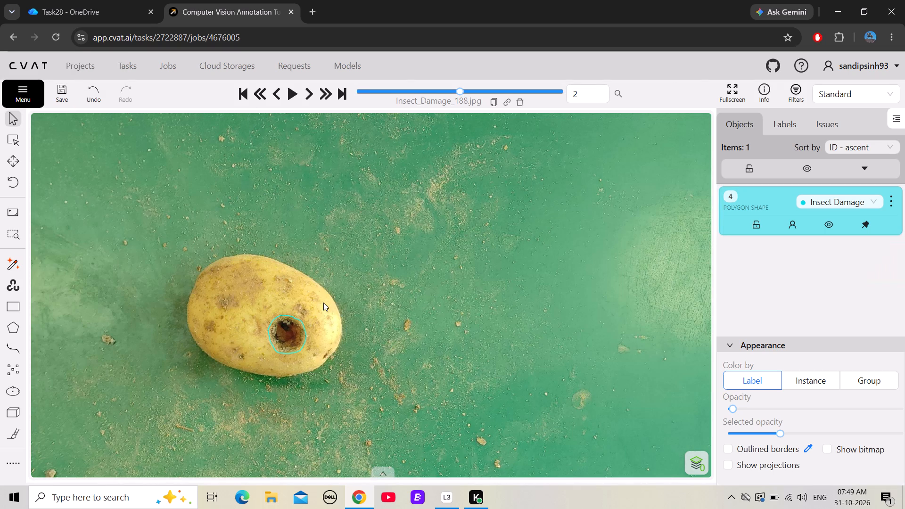
pyautogui.press('f')
pyautogui.press('f')
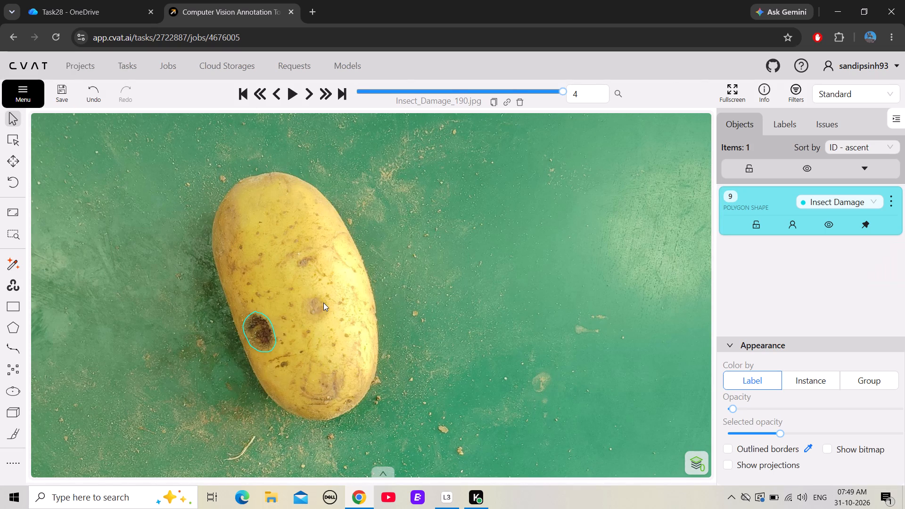
pyautogui.press('f')
# Set up a dataset export for task #2722887 in the Ultralytics YOLO Segmentation 1.0 format.
pyautogui.click(129, 66)
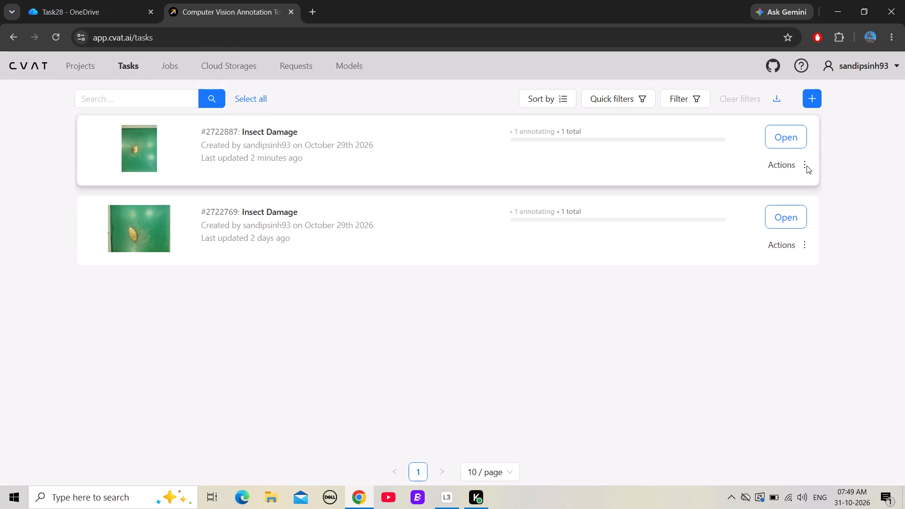
pyautogui.click(806, 165)
pyautogui.click(787, 191)
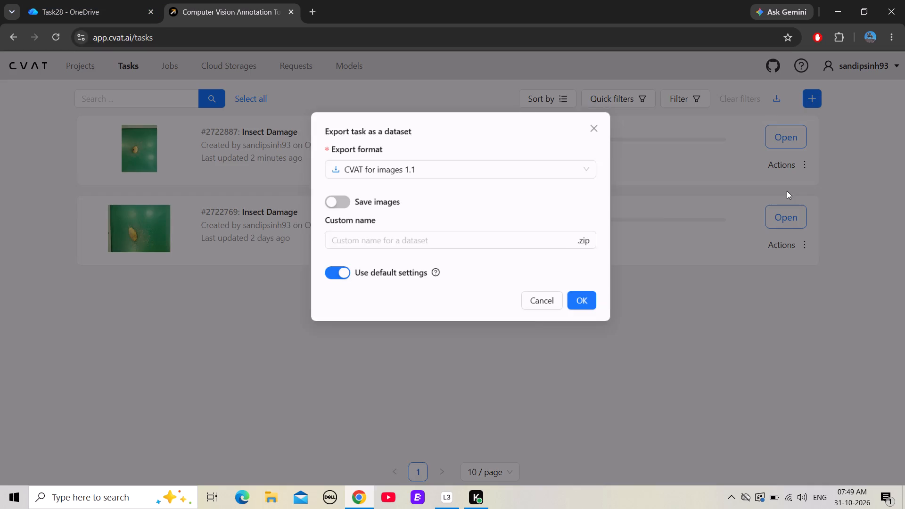
pyautogui.click(462, 165)
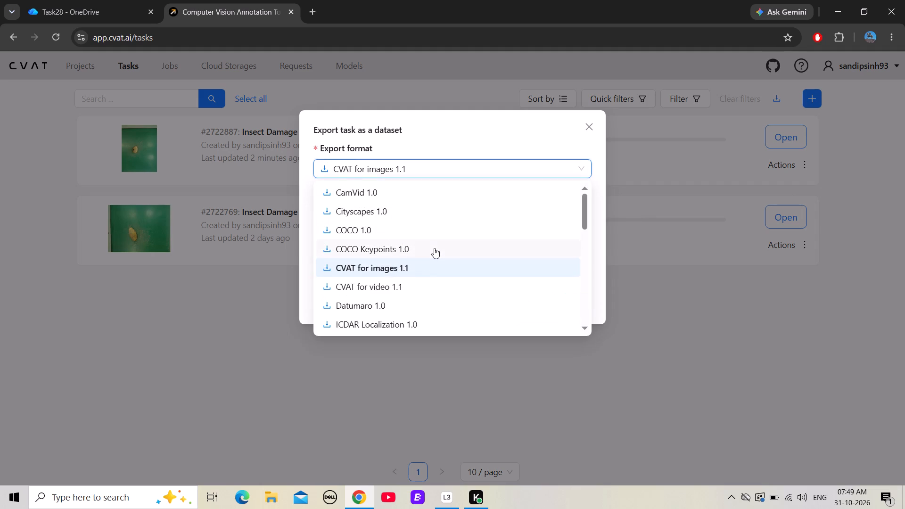
pyautogui.scroll(-6, 434, 248)
pyautogui.click(390, 268)
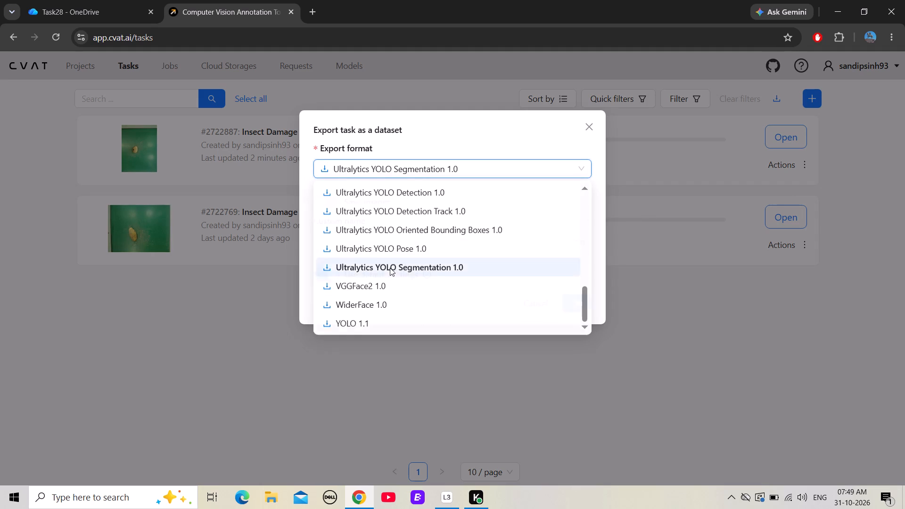
# Set the export's custom name to Insect_Damage_186_to_190_Task28.
pyautogui.click(360, 236)
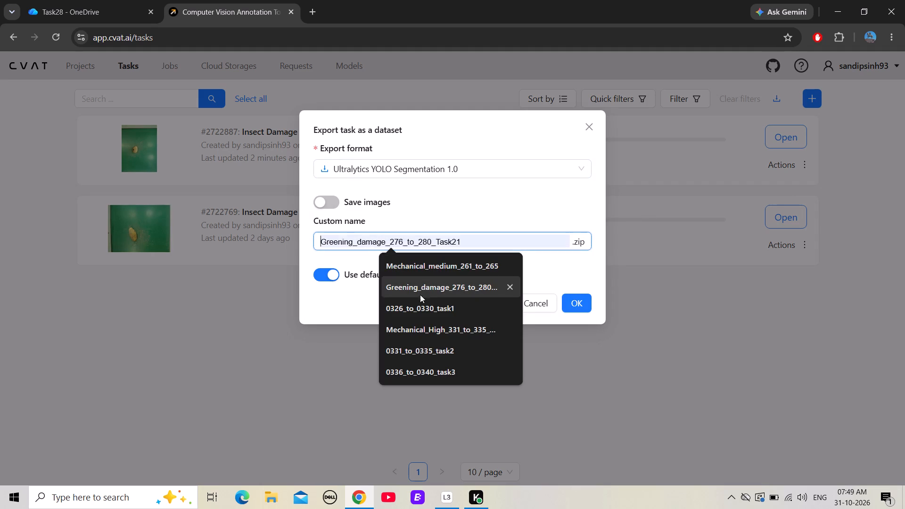
pyautogui.press('i')
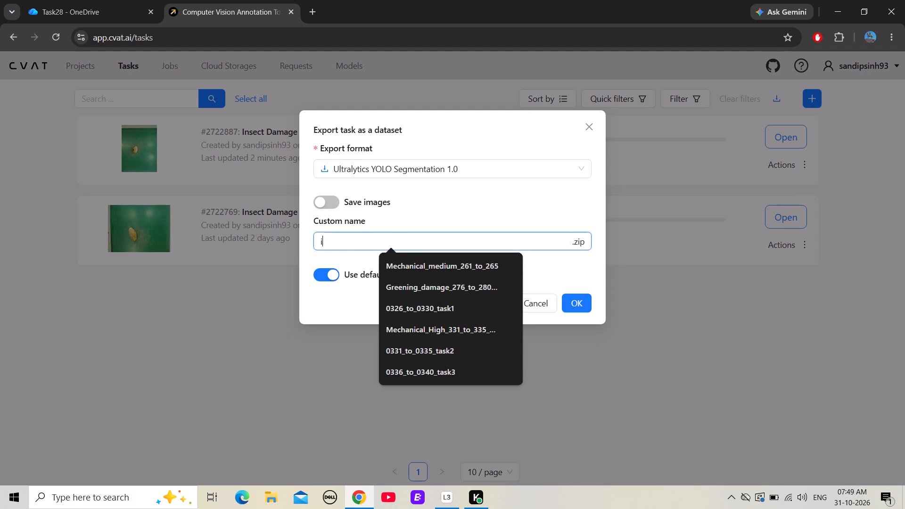
pyautogui.click(439, 268)
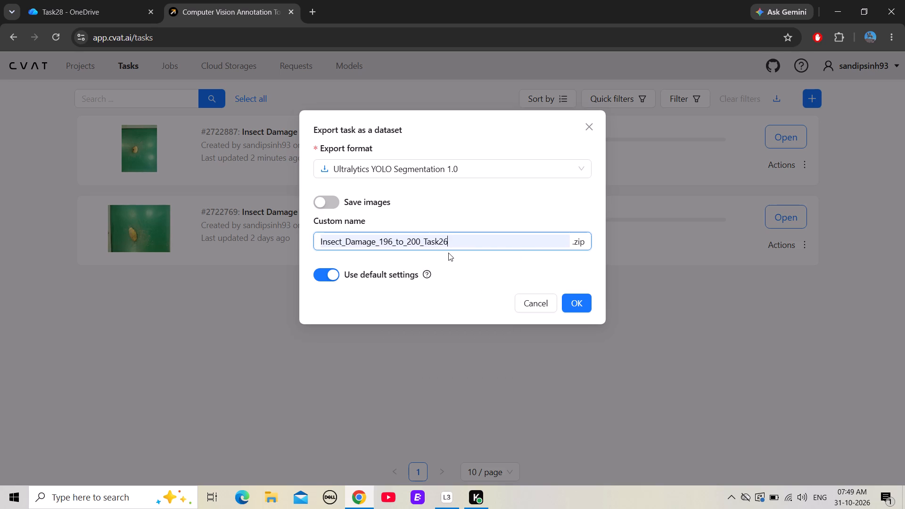
pyautogui.press('BackSpace')
pyautogui.press('8')
pyautogui.click(387, 241)
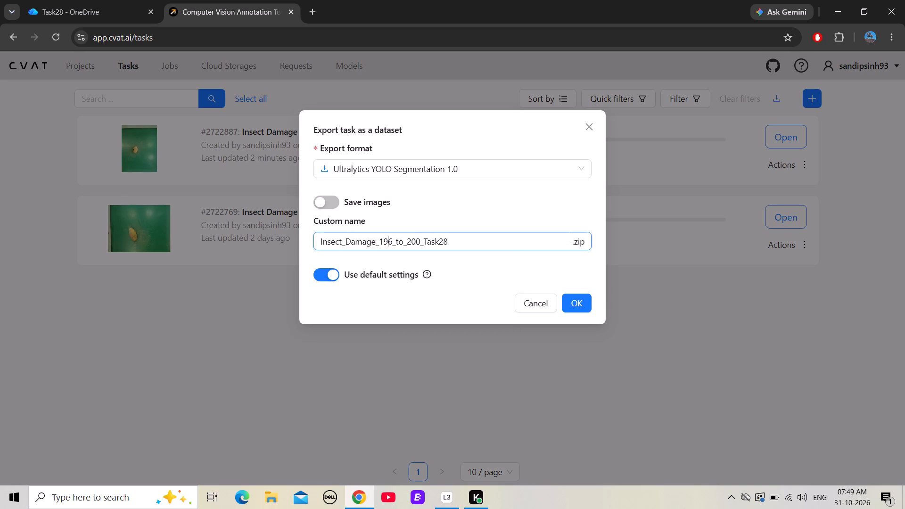
pyautogui.click(392, 241)
pyautogui.press('BackSpace')
pyautogui.press('BackSpace')
pyautogui.write('86')
pyautogui.press('Right')
pyautogui.press('Right')
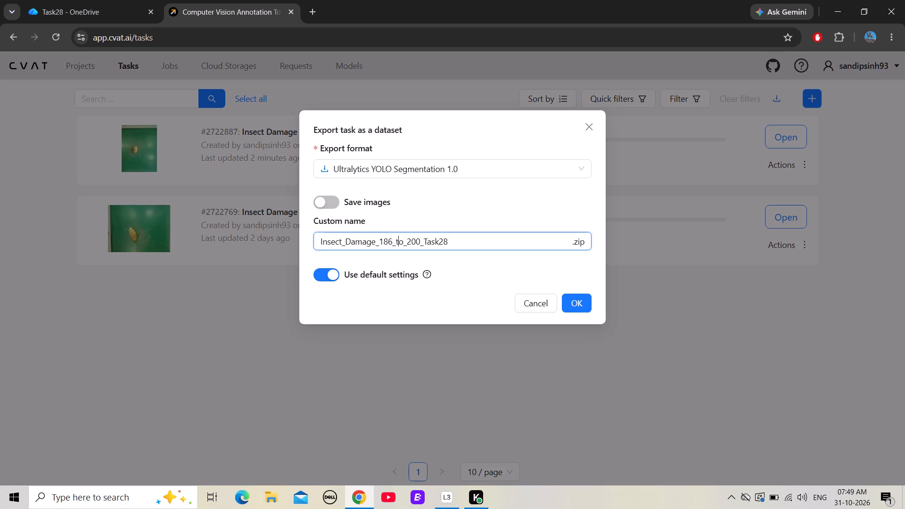
pyautogui.press('Right')
pyautogui.press('Right')
pyautogui.press('Right')
pyautogui.press('Right')
pyautogui.press('Right')
pyautogui.press('BackSpace')
pyautogui.press('BackSpace')
pyautogui.press('BackSpace')
pyautogui.write('190')
# Check the name against the image files in OneDrive's Task28 folder and start the dataset export in CVAT.
pyautogui.click(101, 7)
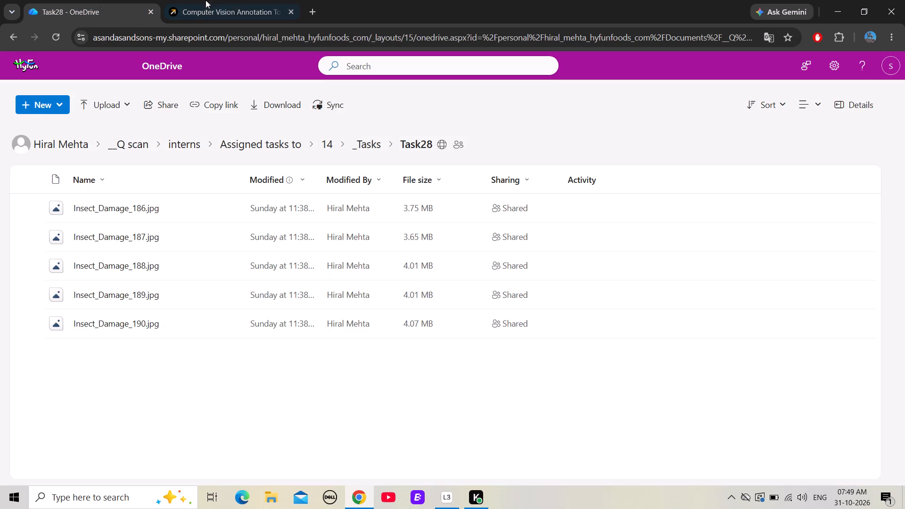
pyautogui.click(271, 7)
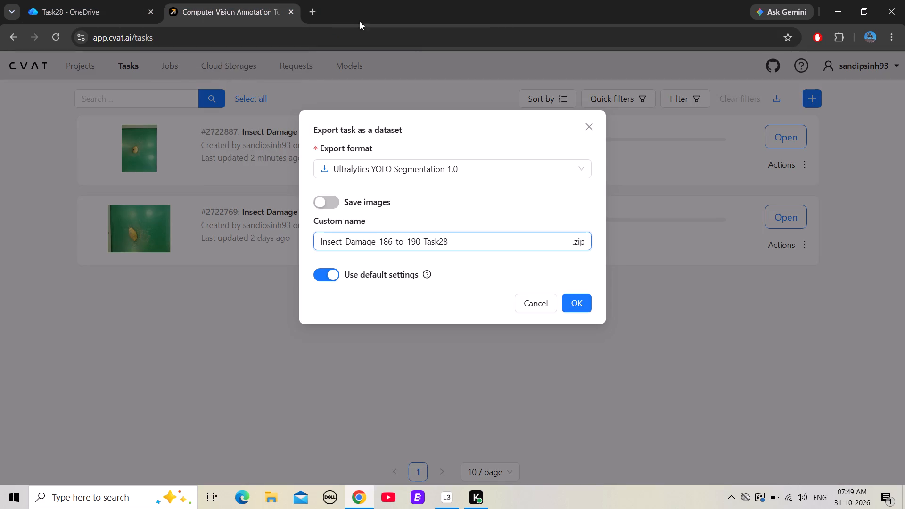
pyautogui.click(578, 302)
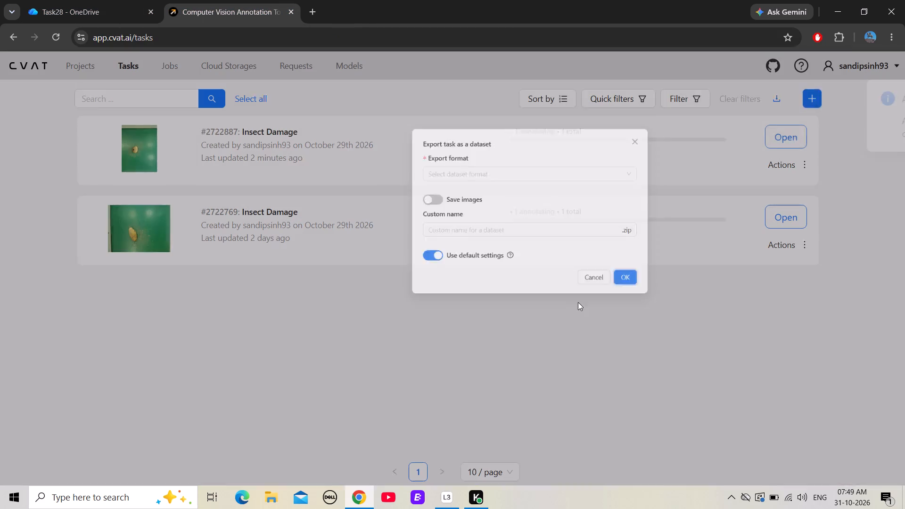
# Download the exported annotations of task #2722887 from the export requests, dismissing the notifications.
pyautogui.click(296, 61)
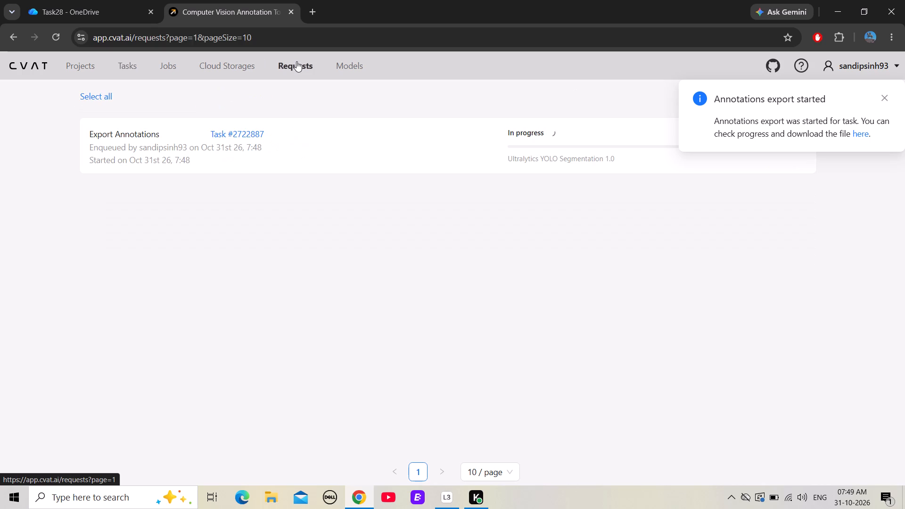
pyautogui.click(886, 99)
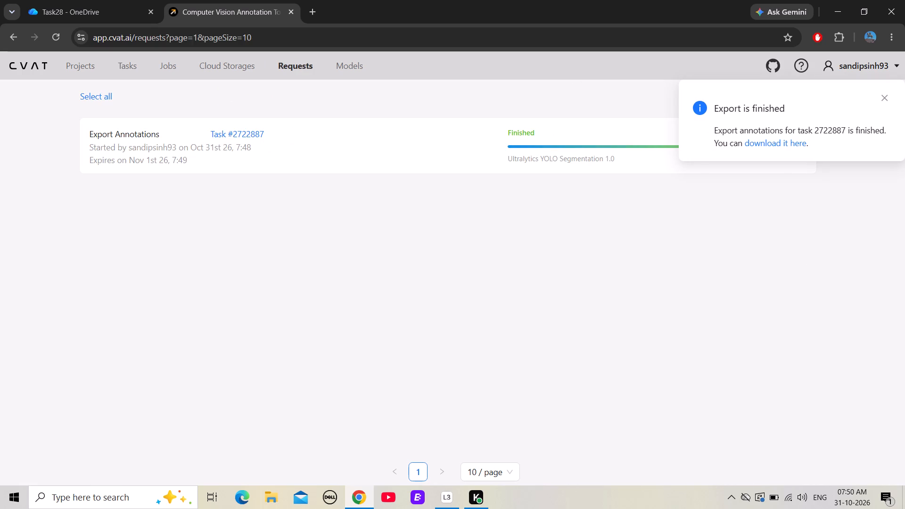
pyautogui.click(877, 101)
pyautogui.click(891, 96)
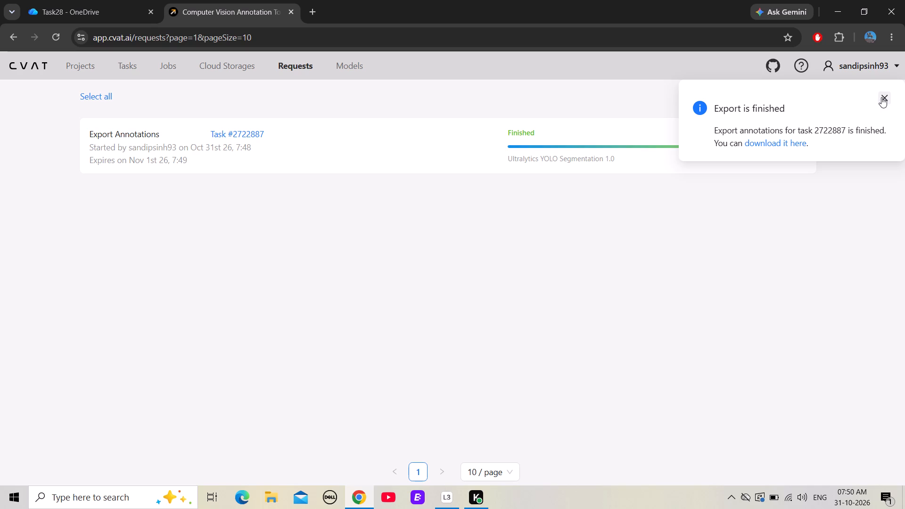
pyautogui.click(881, 97)
pyautogui.click(800, 149)
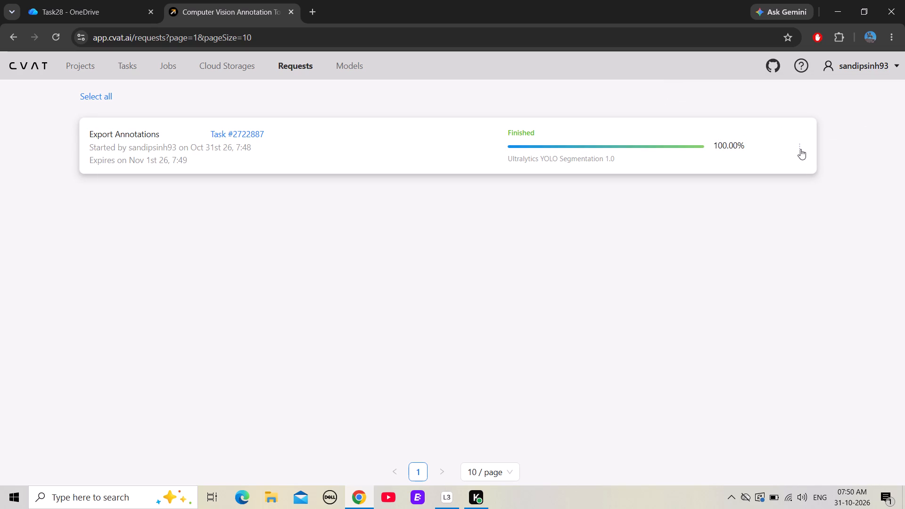
pyautogui.click(816, 161)
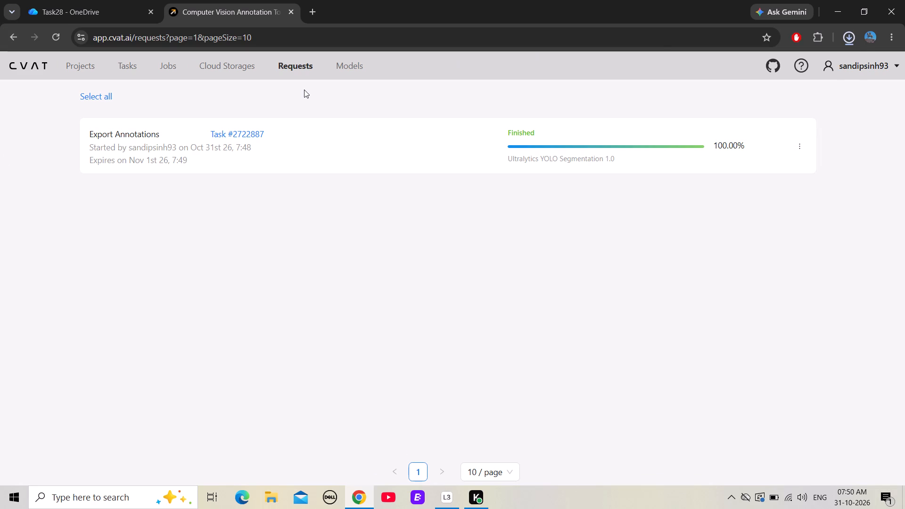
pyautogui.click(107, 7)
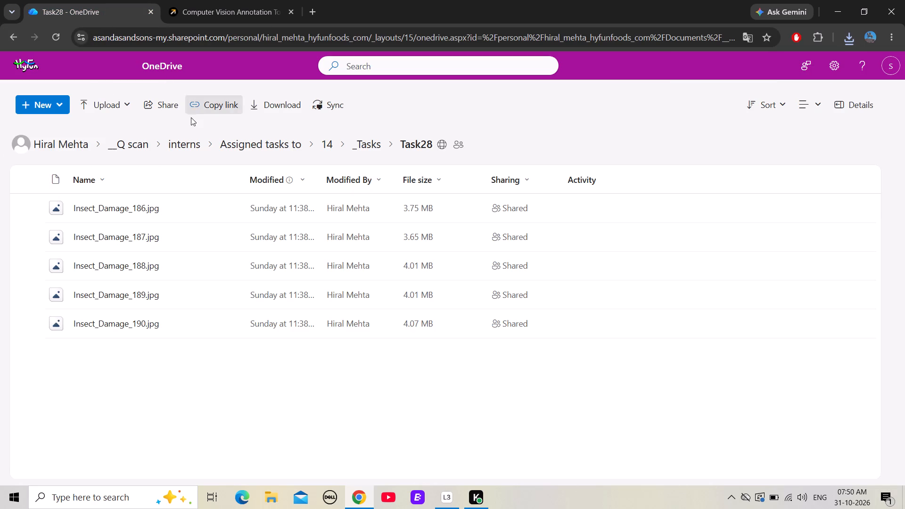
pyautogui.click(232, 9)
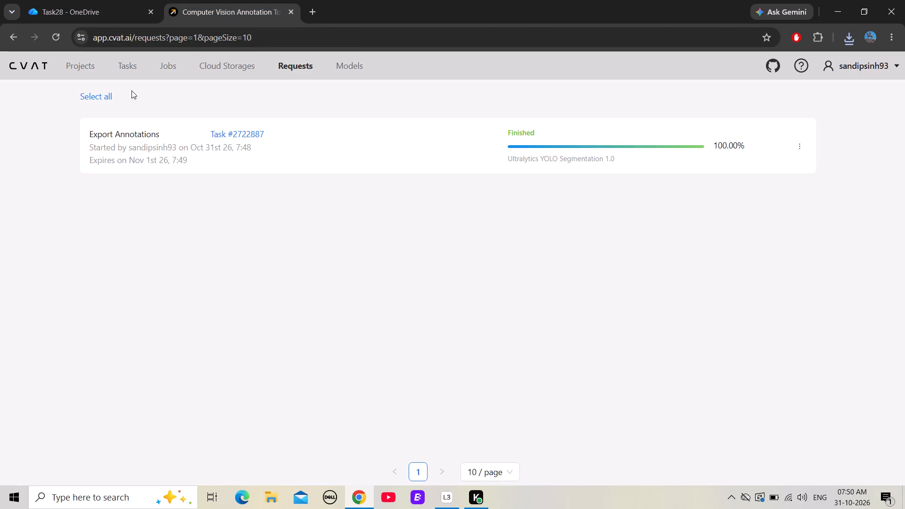
# Delete the older Insect Damage task #2722769.
pyautogui.click(126, 67)
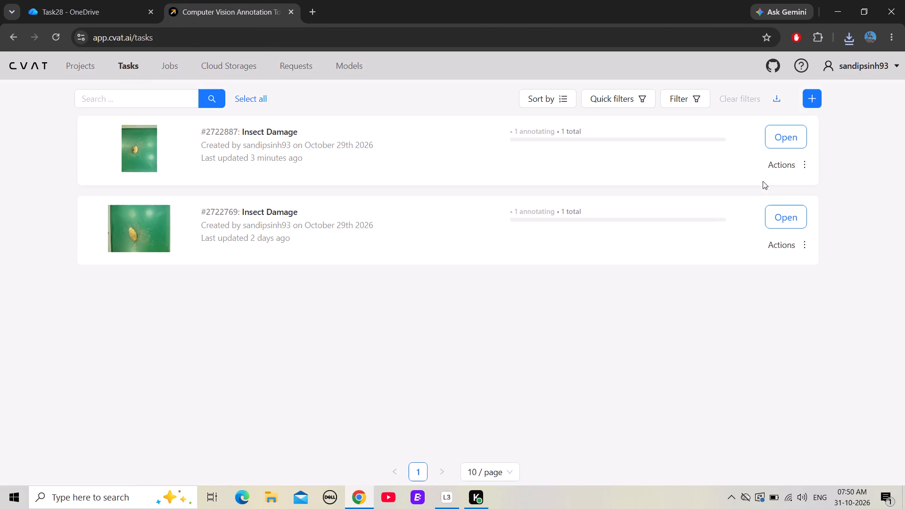
pyautogui.click(802, 244)
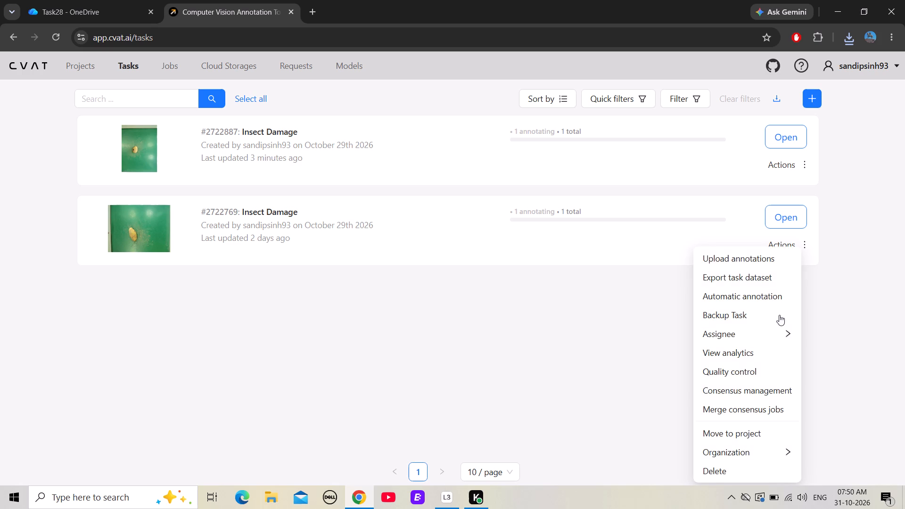
pyautogui.click(750, 465)
pyautogui.press('Return')
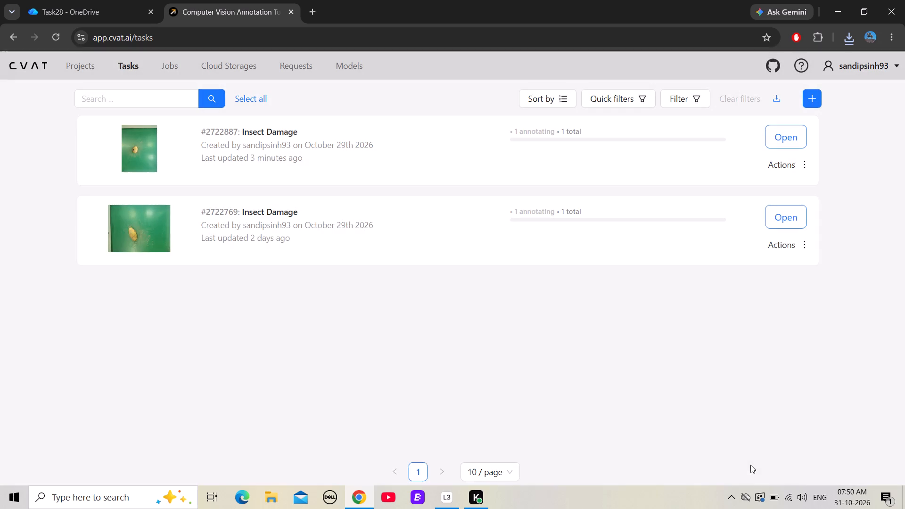
# Delete the remaining Insect Damage task #2722887.
pyautogui.click(802, 159)
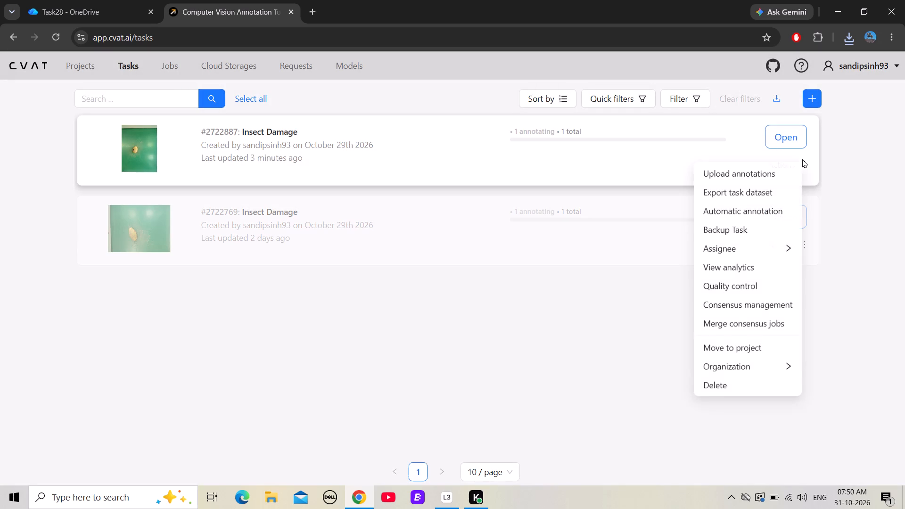
pyautogui.click(755, 383)
pyautogui.press('Return')
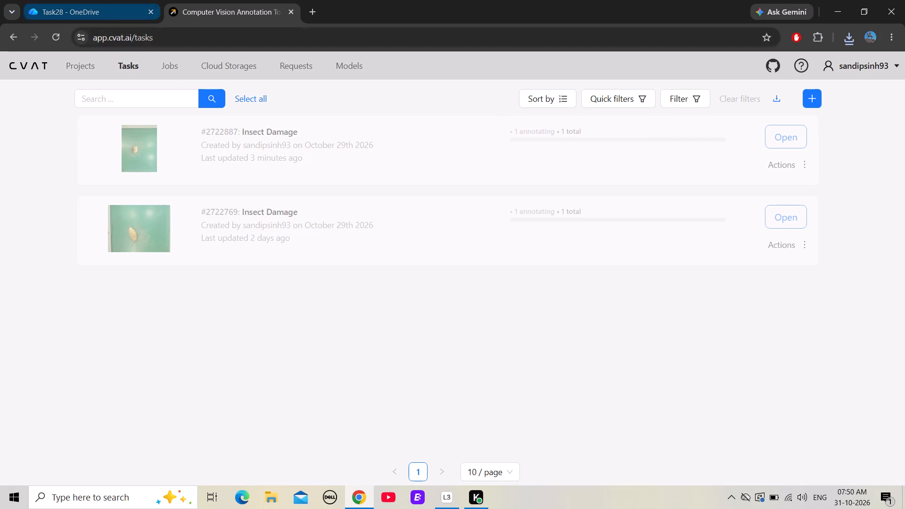
# In OneDrive, open the Task29 folder under _Tasks and download all five images, Insect_Damage_181 to Insect_Damage_185.
pyautogui.click(58, 40)
pyautogui.click(61, 11)
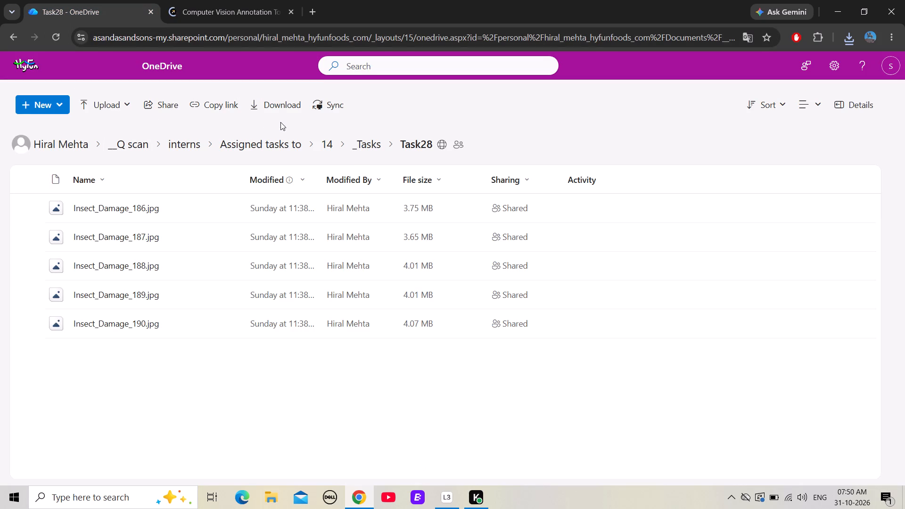
pyautogui.click(360, 144)
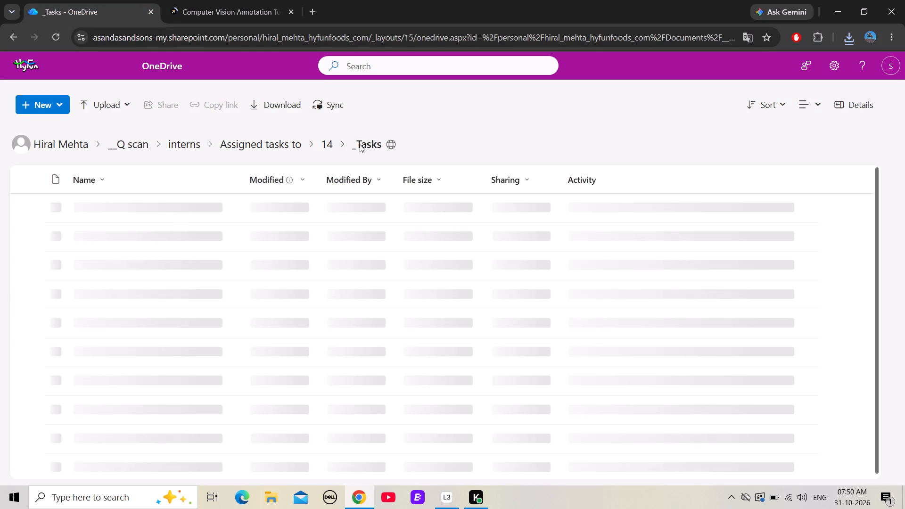
pyautogui.scroll(-7, 192, 354)
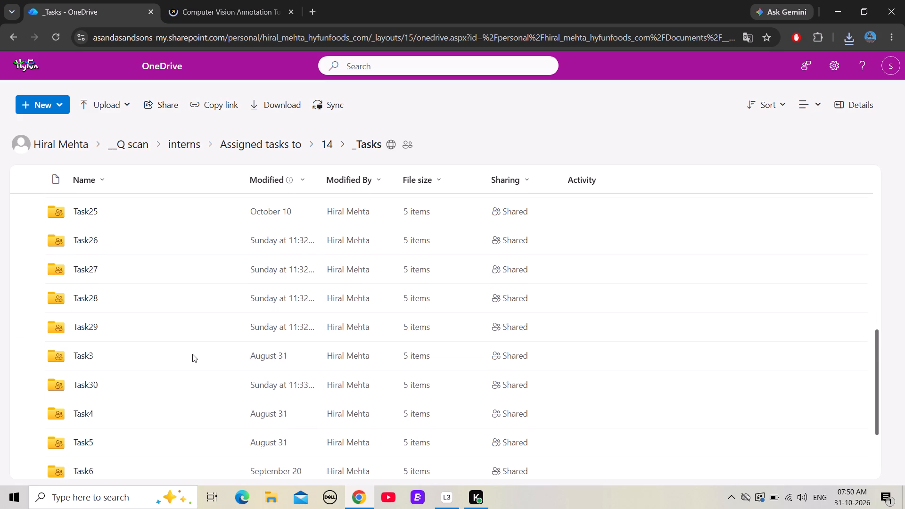
pyautogui.scroll(-1, 192, 354)
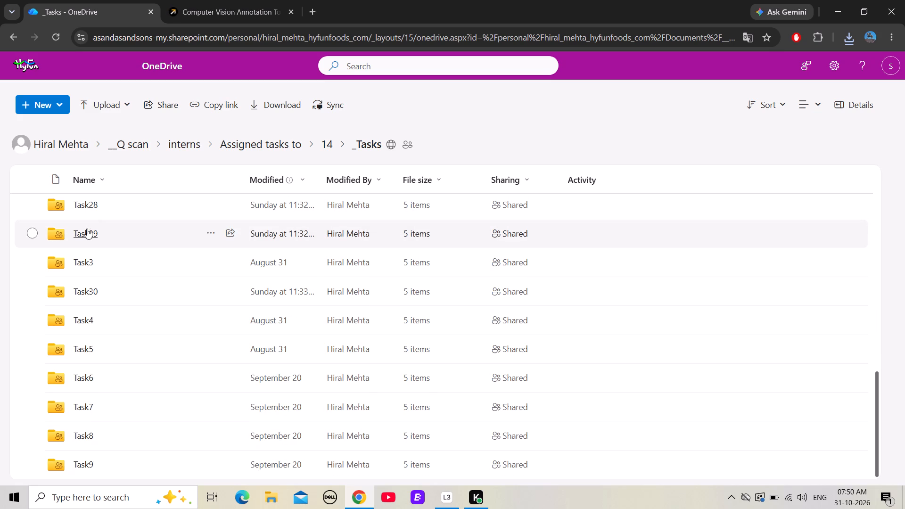
pyautogui.click(86, 230)
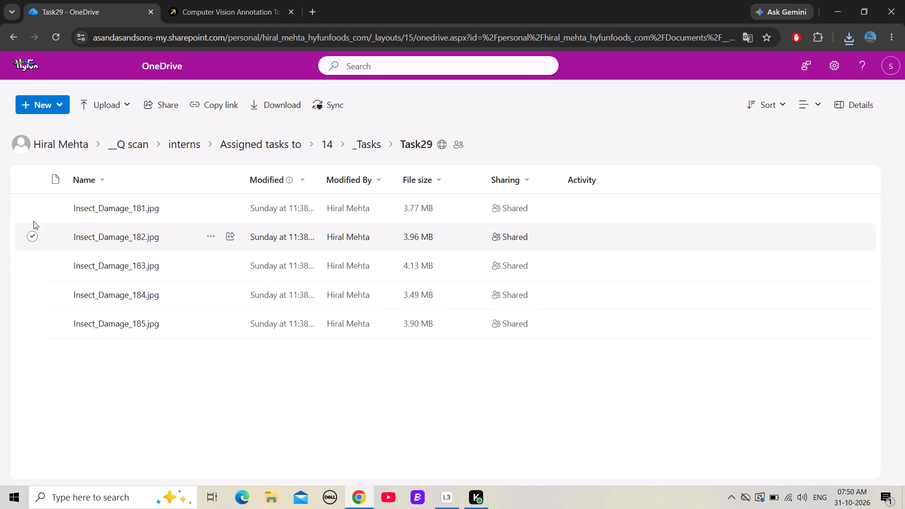
pyautogui.click(32, 176)
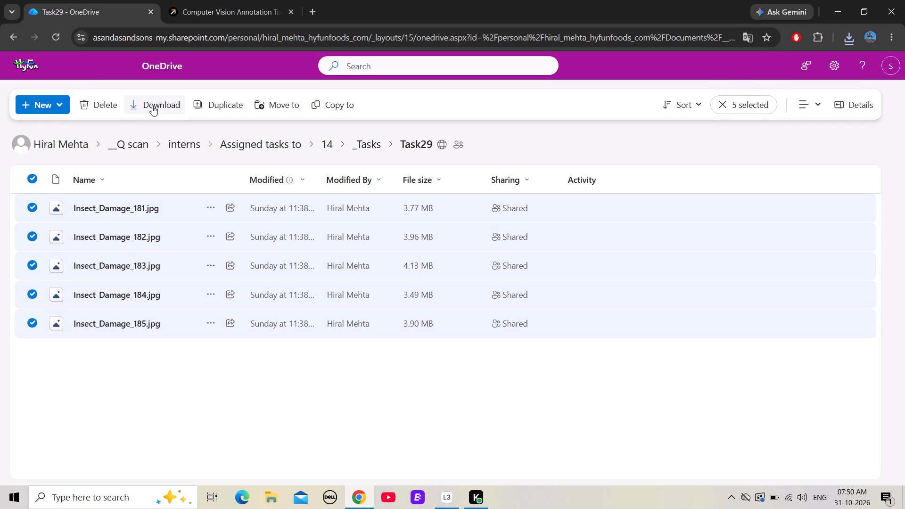
pyautogui.click(153, 104)
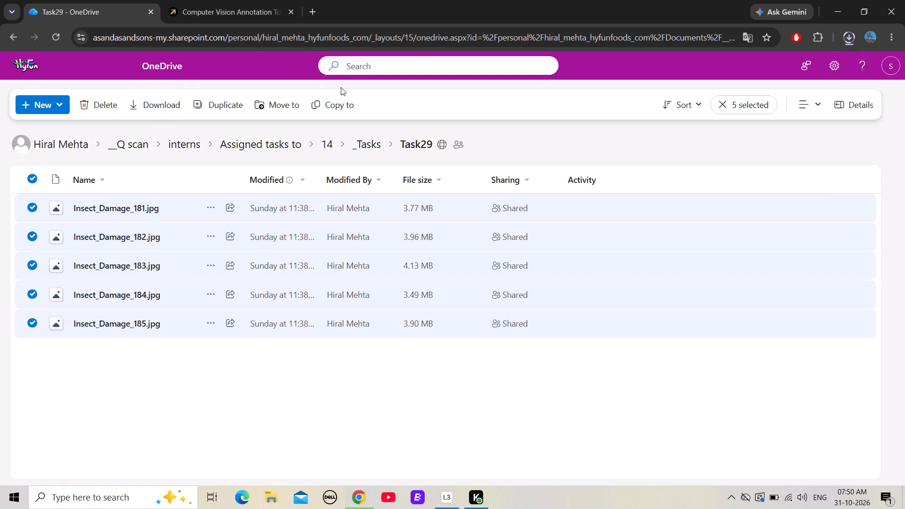
# Return to CVAT and start a new task named Insect Damage.
pyautogui.click(214, 19)
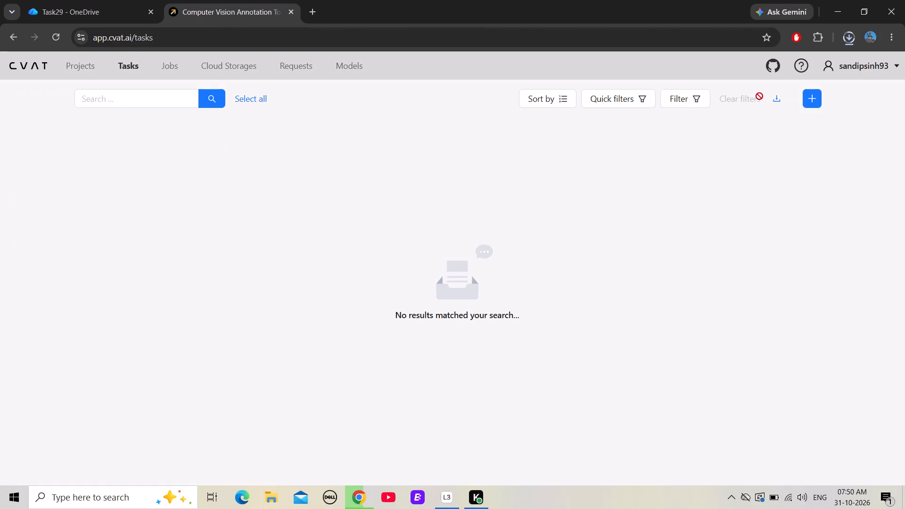
pyautogui.click(849, 36)
pyautogui.click(758, 210)
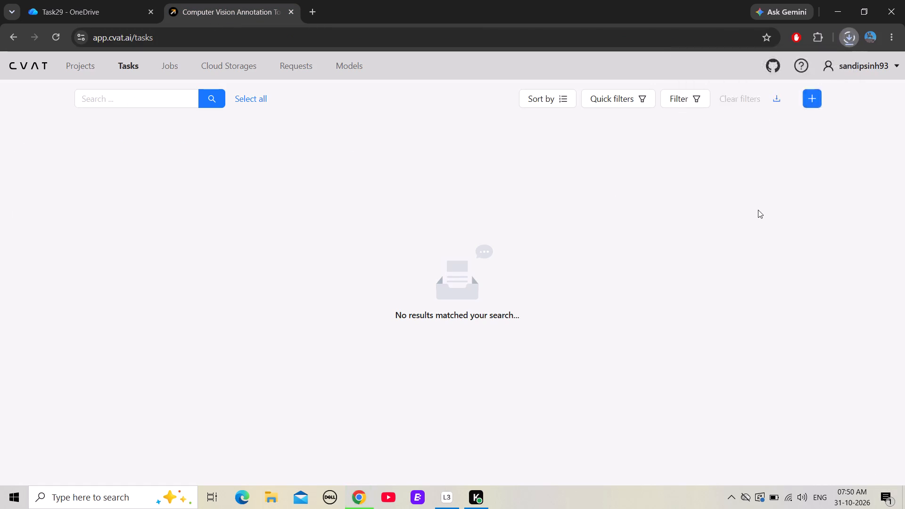
pyautogui.click(806, 99)
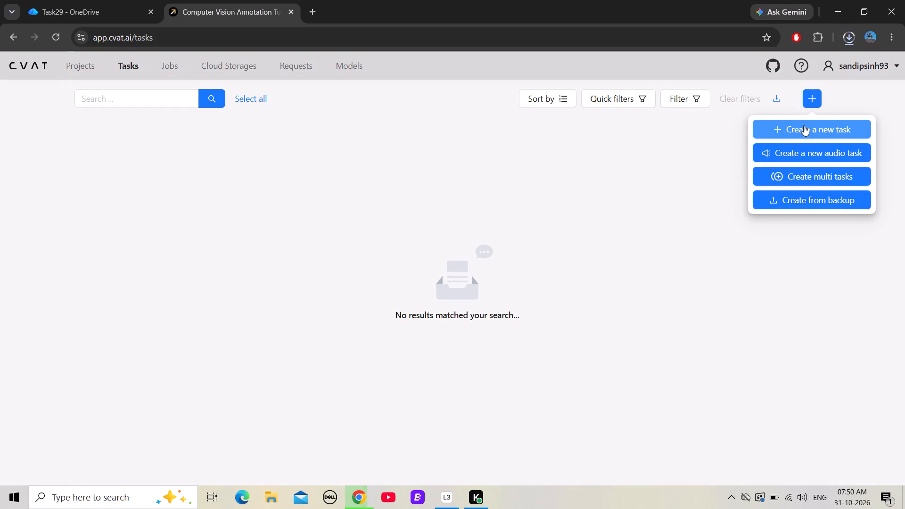
pyautogui.click(804, 125)
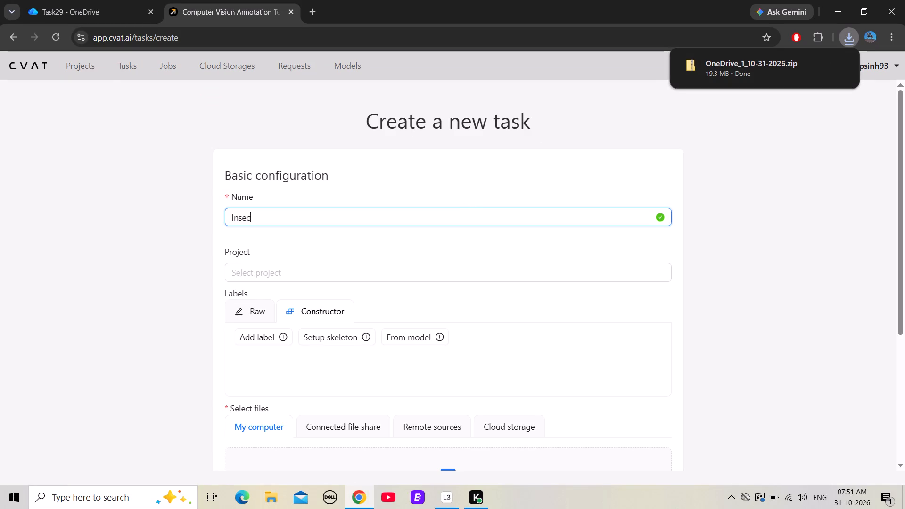
pyautogui.write('amage')
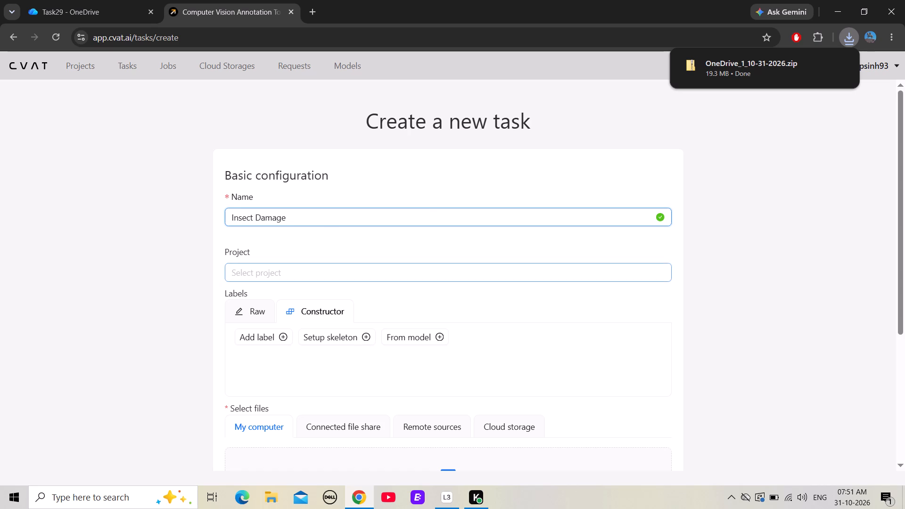
pyautogui.click(292, 276)
# Extract the downloaded OneDrive_1_10-31-2026 archive in the Downloads folder and close the File Explorer windows.
pyautogui.click(859, 35)
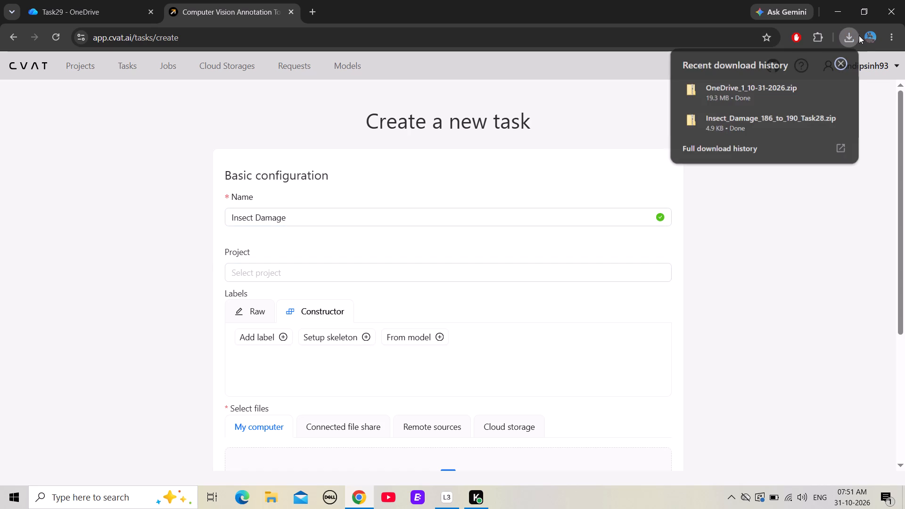
pyautogui.click(811, 88)
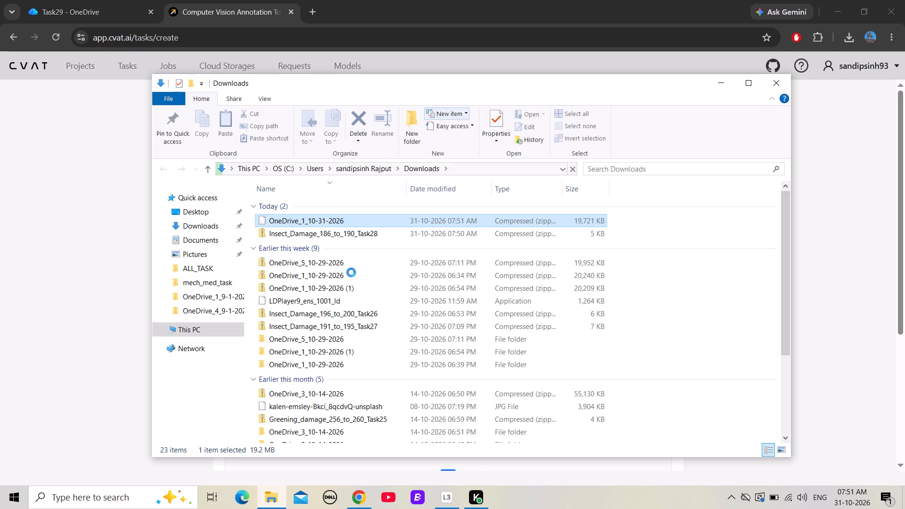
pyautogui.rightClick(324, 219)
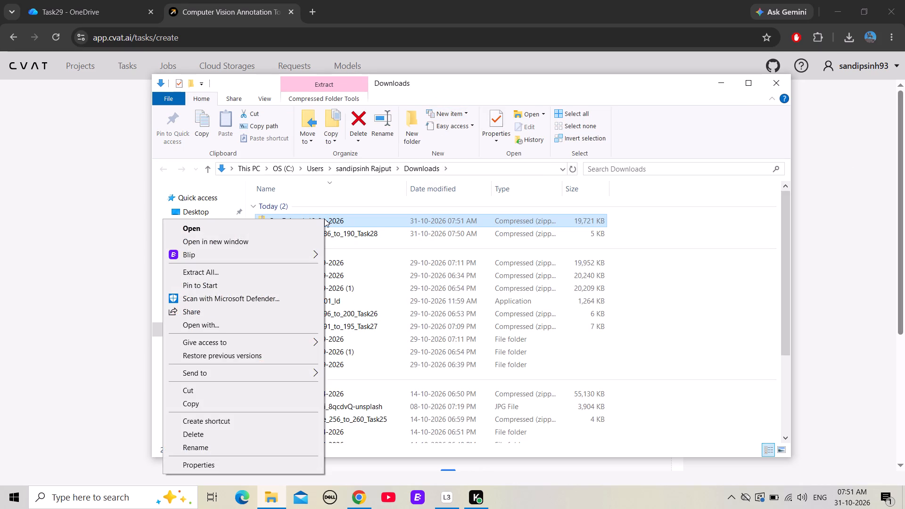
pyautogui.click(212, 274)
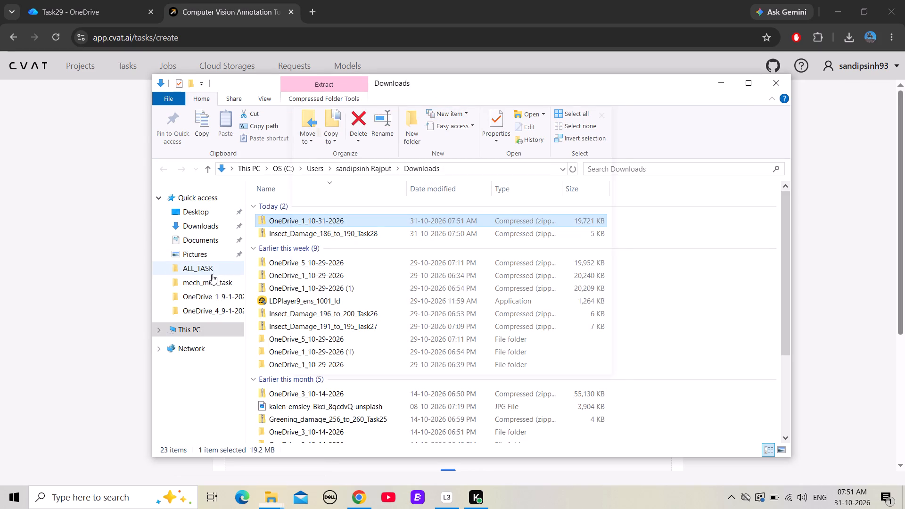
pyautogui.press('Return')
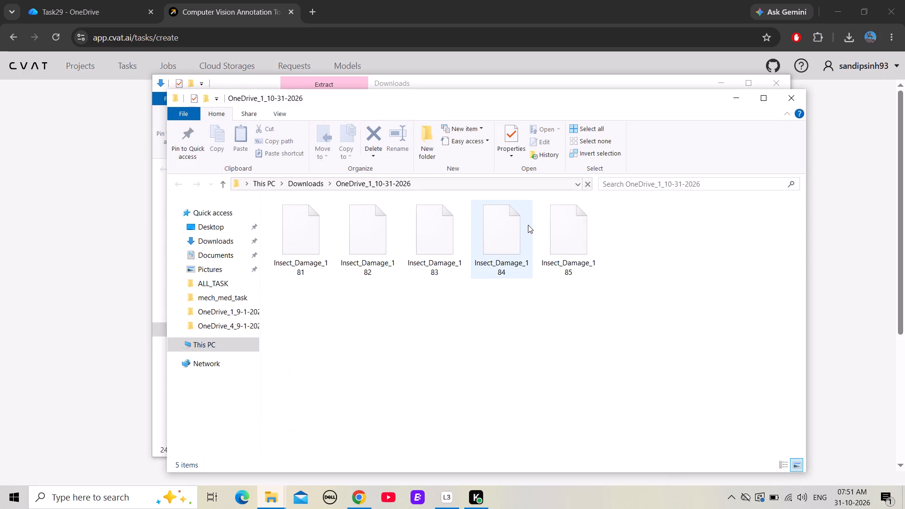
pyautogui.click(788, 102)
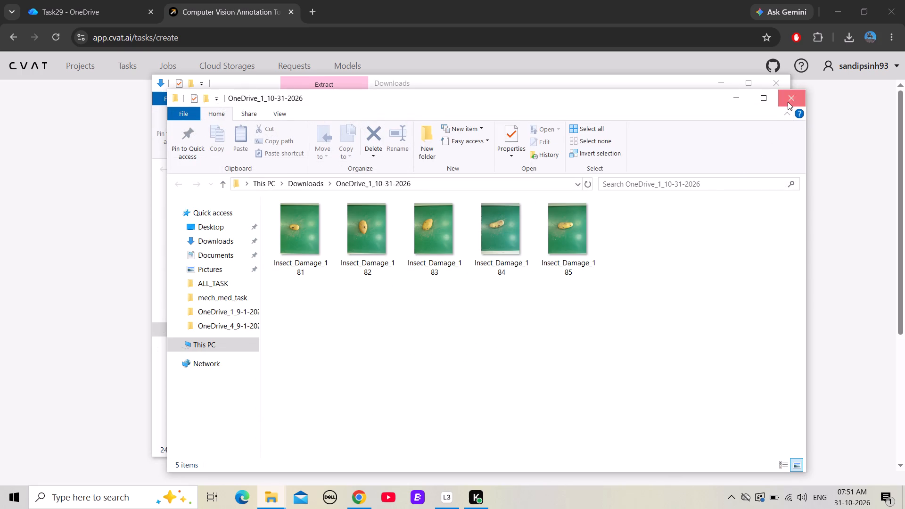
pyautogui.click(771, 83)
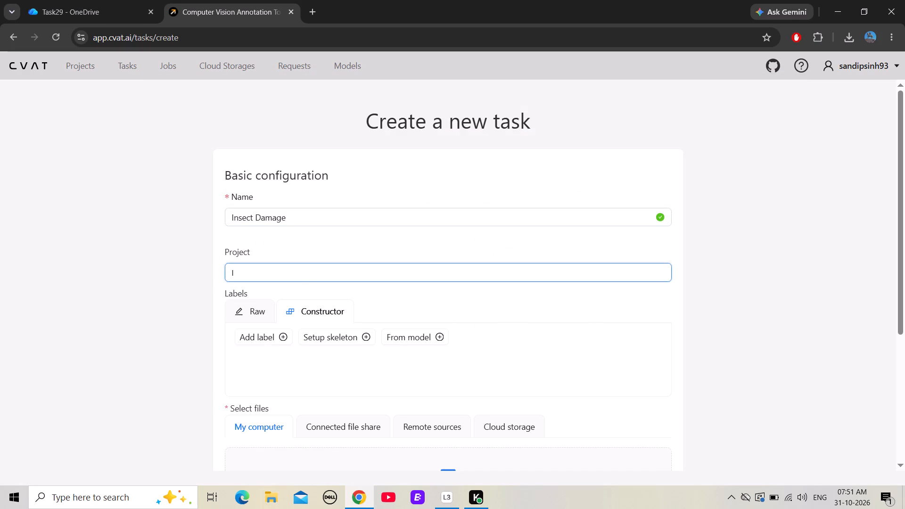
# Enter Insect Damage as the new task's project.
pyautogui.write('nsect')
pyautogui.press('space')
pyautogui.write('amage')
# Add a label named Insect Damage to the new task.
pyautogui.click(278, 334)
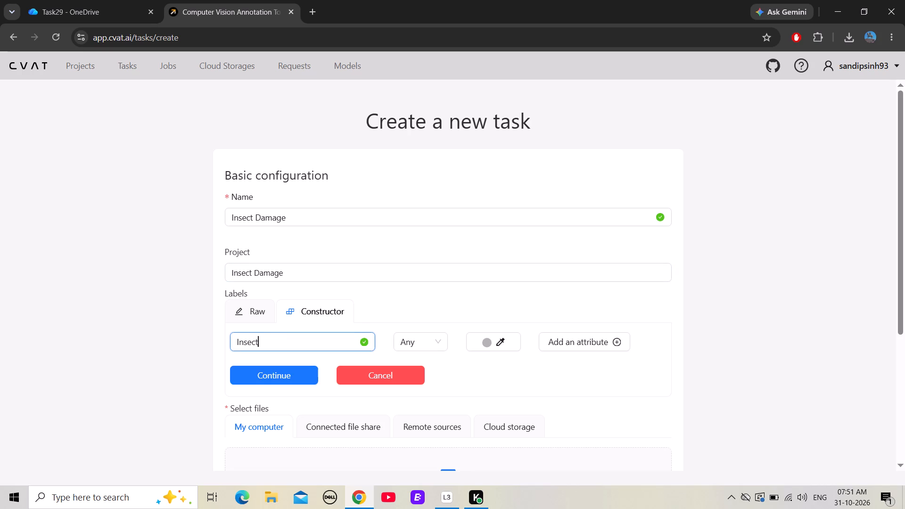
pyautogui.press('a')
pyautogui.write('mage')
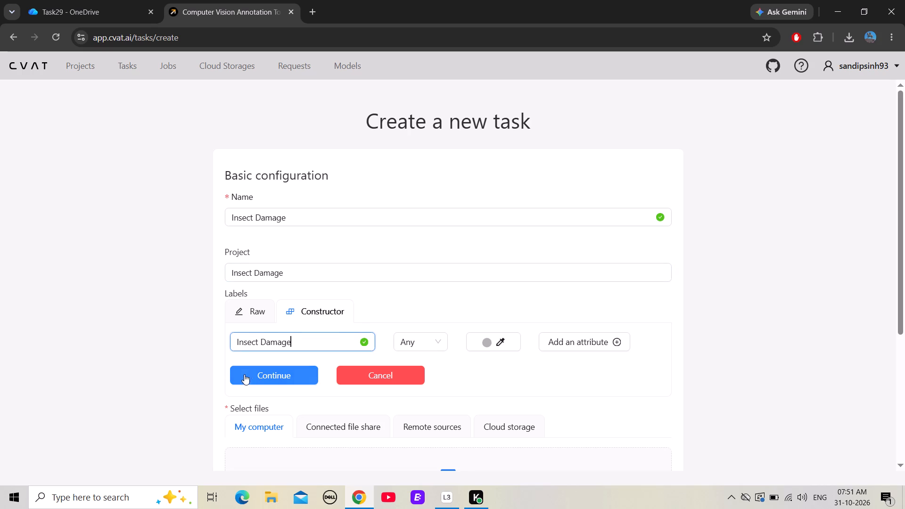
pyautogui.click(250, 371)
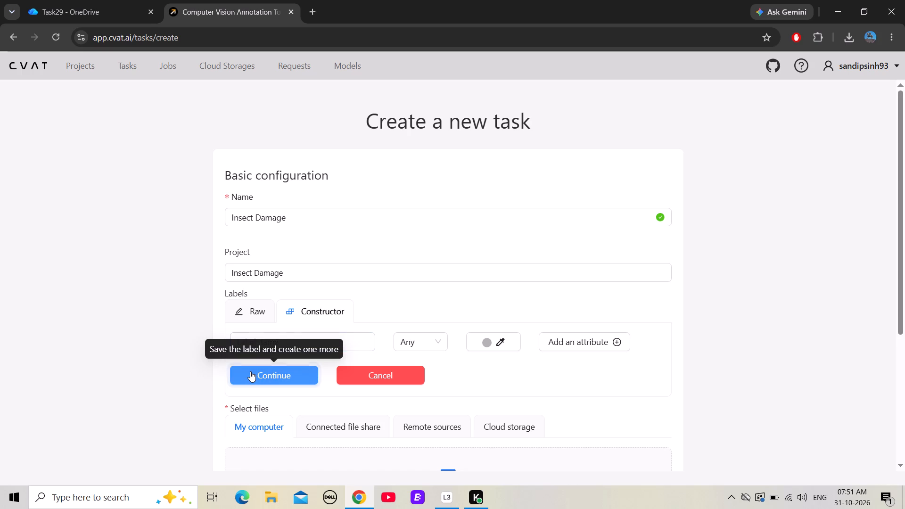
# Add the images Insect_Damage_181 to Insect_Damage_185 from the extracted OneDrive_1_10-31-2026 folder to the task's files.
pyautogui.scroll(-3, 362, 259)
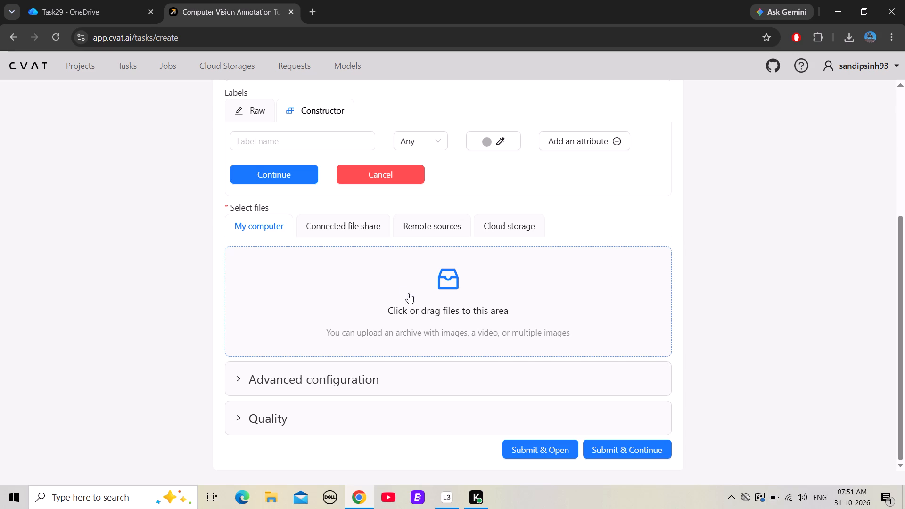
pyautogui.click(377, 269)
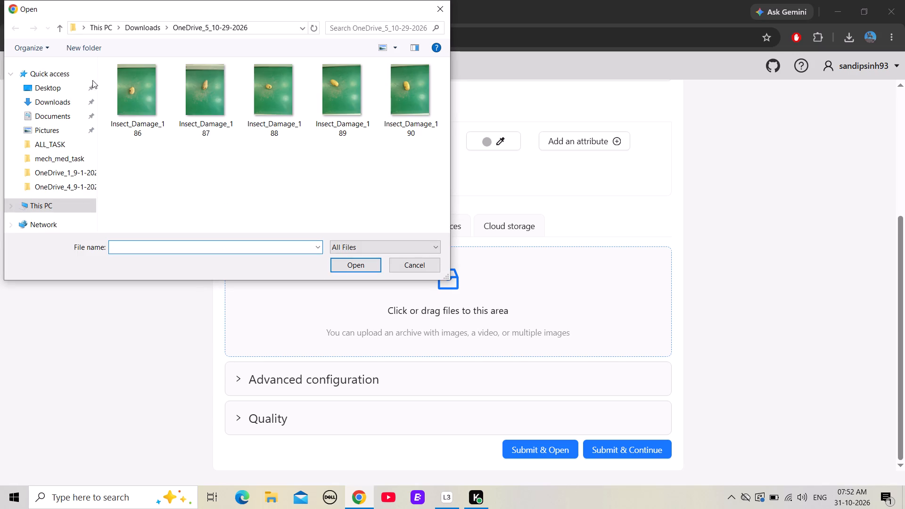
pyautogui.click(62, 103)
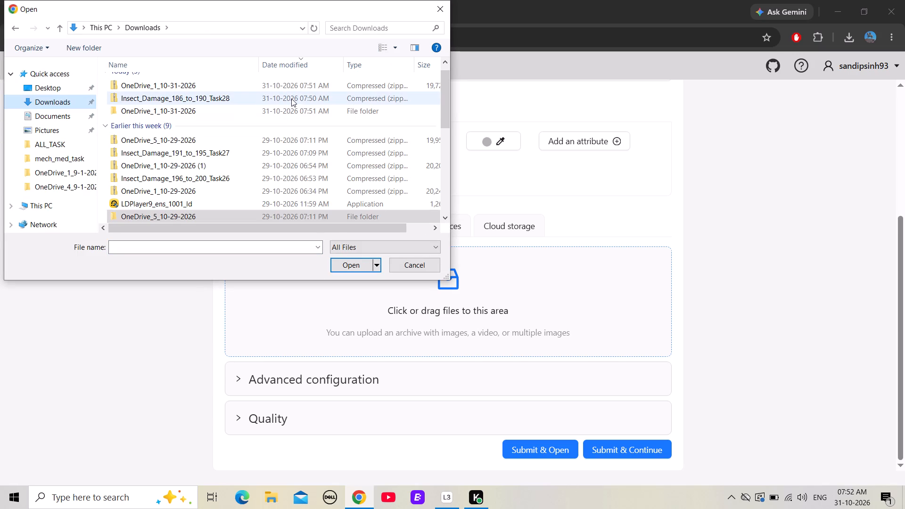
pyautogui.doubleClick(251, 110)
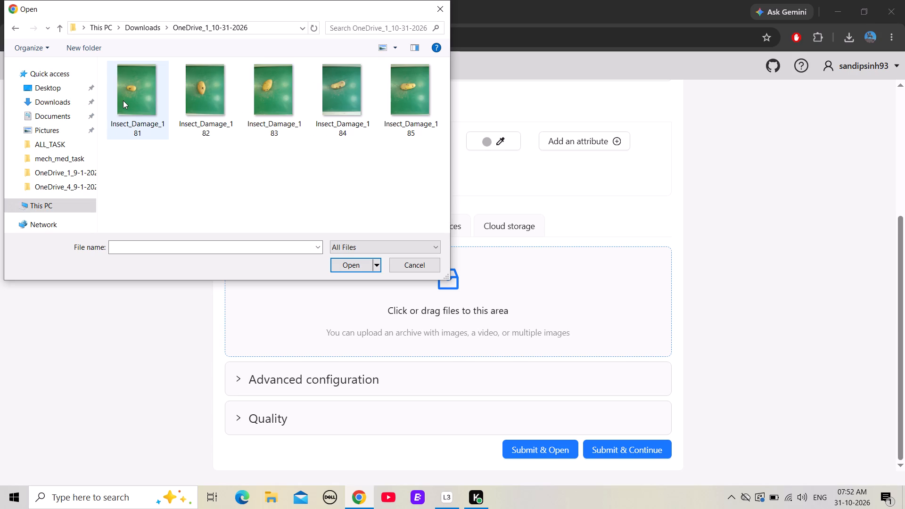
pyautogui.keyDown('ctrl'); pyautogui.click(123, 100); pyautogui.keyUp('ctrl')
pyautogui.keyDown('ctrl'); pyautogui.click(208, 94); pyautogui.keyUp('ctrl')
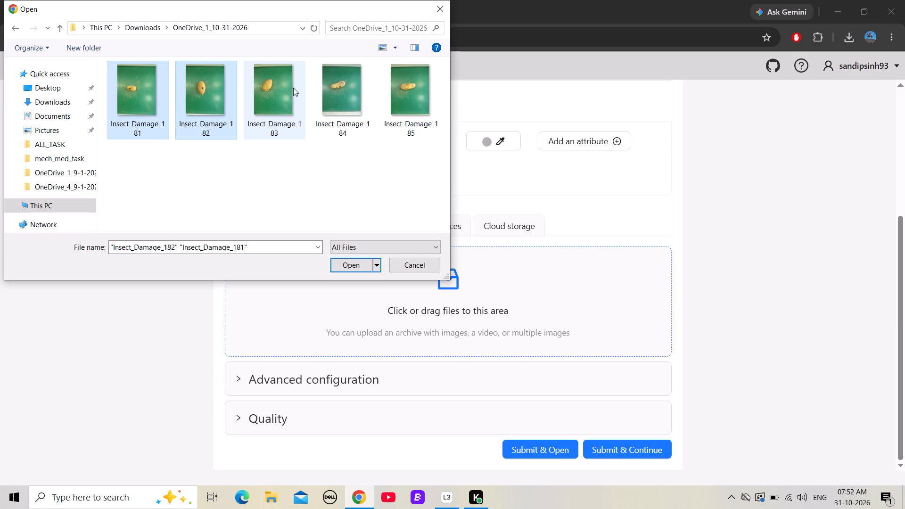
pyautogui.keyDown('ctrl'); pyautogui.click(280, 89); pyautogui.keyUp('ctrl')
pyautogui.keyDown('ctrl'); pyautogui.click(346, 84); pyautogui.keyUp('ctrl')
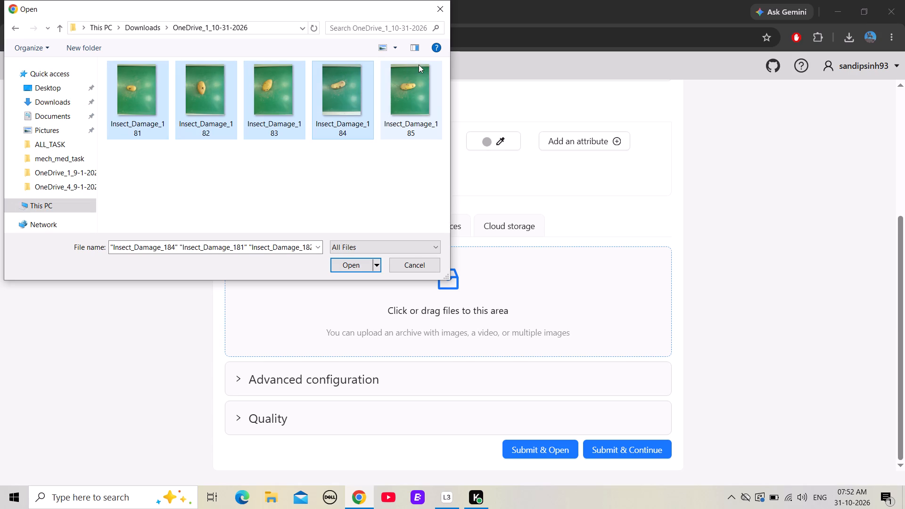
pyautogui.keyDown('ctrl'); pyautogui.click(408, 91); pyautogui.keyUp('ctrl')
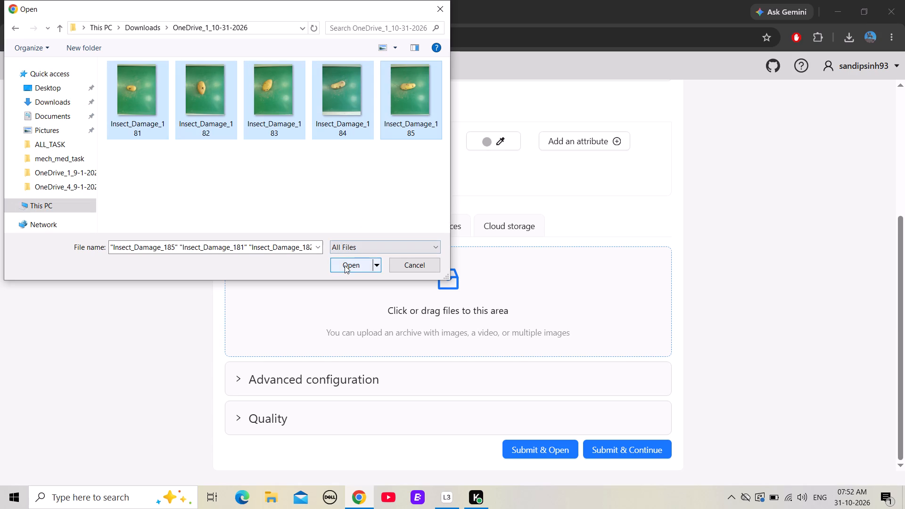
pyautogui.click(345, 265)
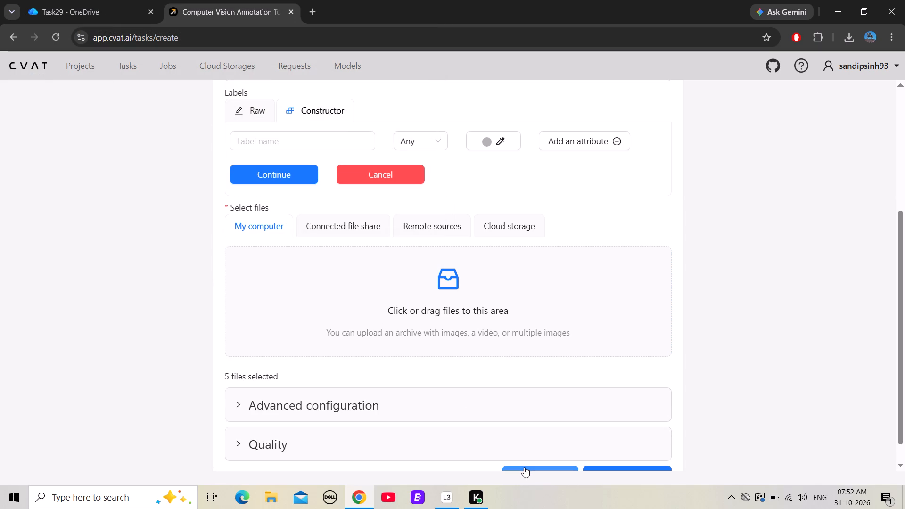
# Submit the new Insect Damage task with its five images and open it.
pyautogui.click(524, 467)
pyautogui.scroll(-2, 524, 467)
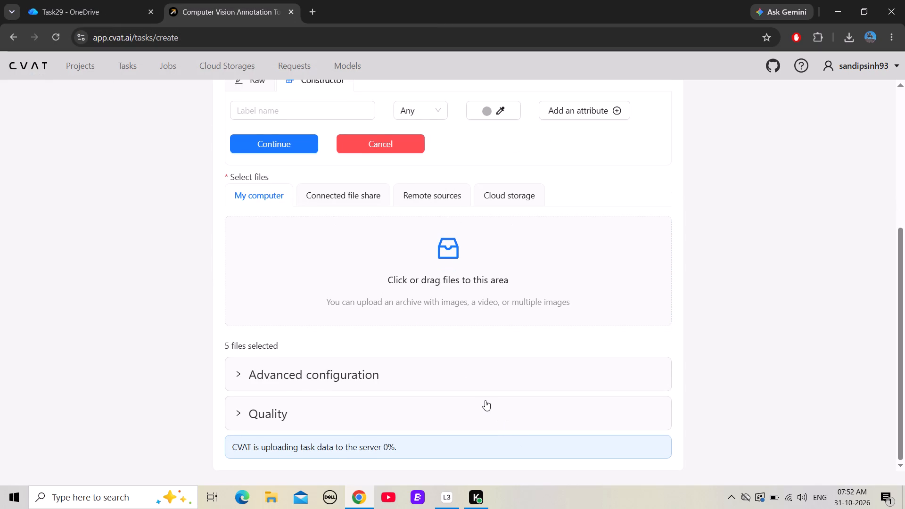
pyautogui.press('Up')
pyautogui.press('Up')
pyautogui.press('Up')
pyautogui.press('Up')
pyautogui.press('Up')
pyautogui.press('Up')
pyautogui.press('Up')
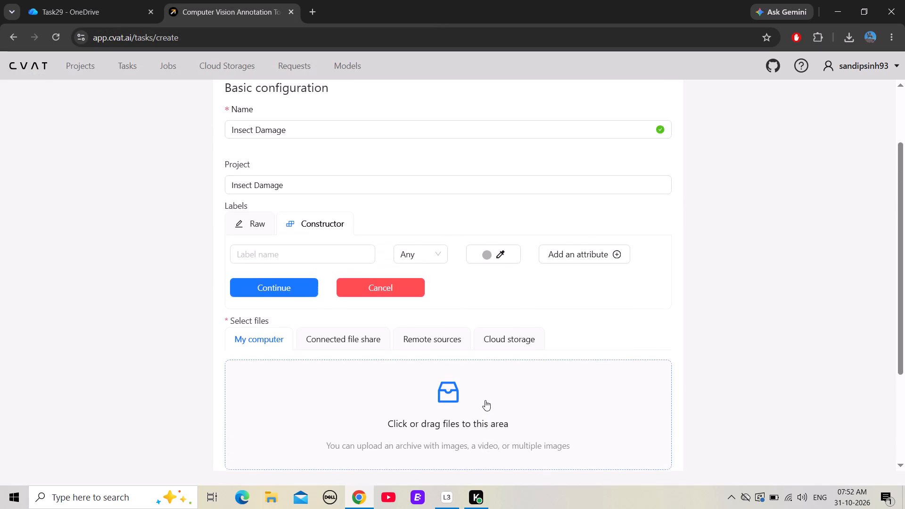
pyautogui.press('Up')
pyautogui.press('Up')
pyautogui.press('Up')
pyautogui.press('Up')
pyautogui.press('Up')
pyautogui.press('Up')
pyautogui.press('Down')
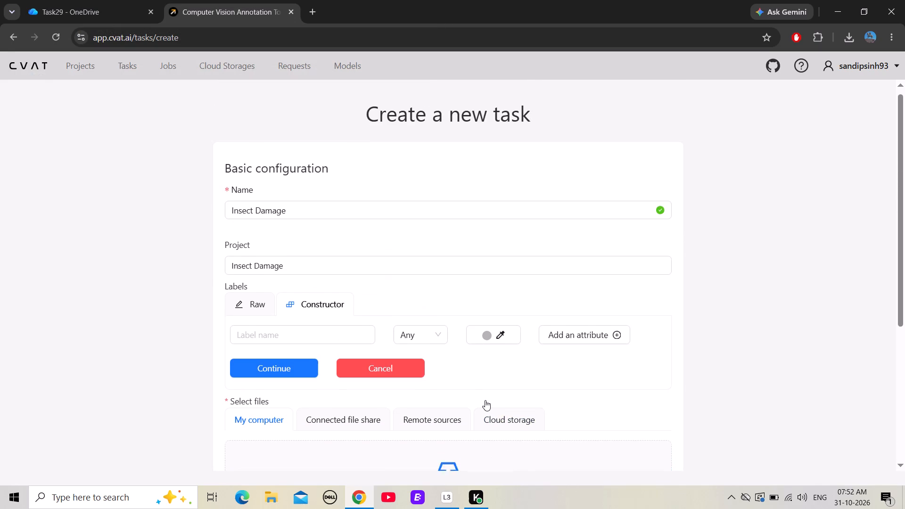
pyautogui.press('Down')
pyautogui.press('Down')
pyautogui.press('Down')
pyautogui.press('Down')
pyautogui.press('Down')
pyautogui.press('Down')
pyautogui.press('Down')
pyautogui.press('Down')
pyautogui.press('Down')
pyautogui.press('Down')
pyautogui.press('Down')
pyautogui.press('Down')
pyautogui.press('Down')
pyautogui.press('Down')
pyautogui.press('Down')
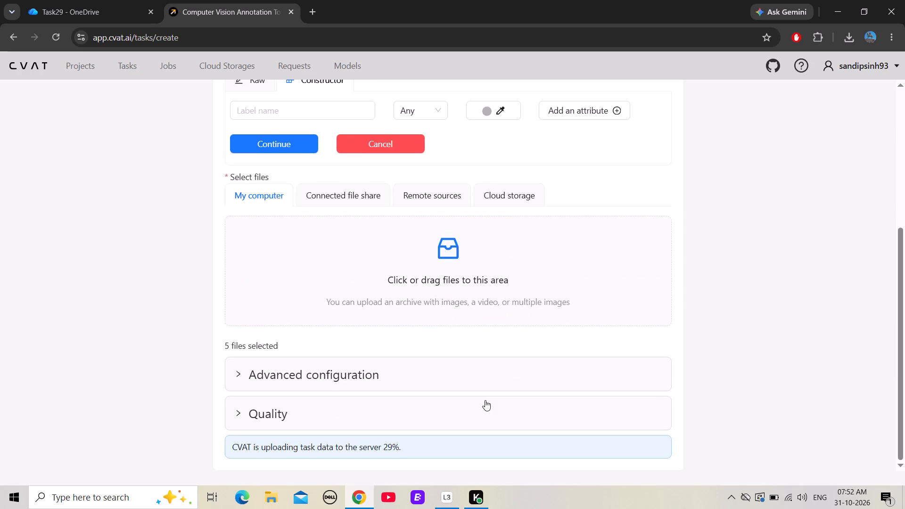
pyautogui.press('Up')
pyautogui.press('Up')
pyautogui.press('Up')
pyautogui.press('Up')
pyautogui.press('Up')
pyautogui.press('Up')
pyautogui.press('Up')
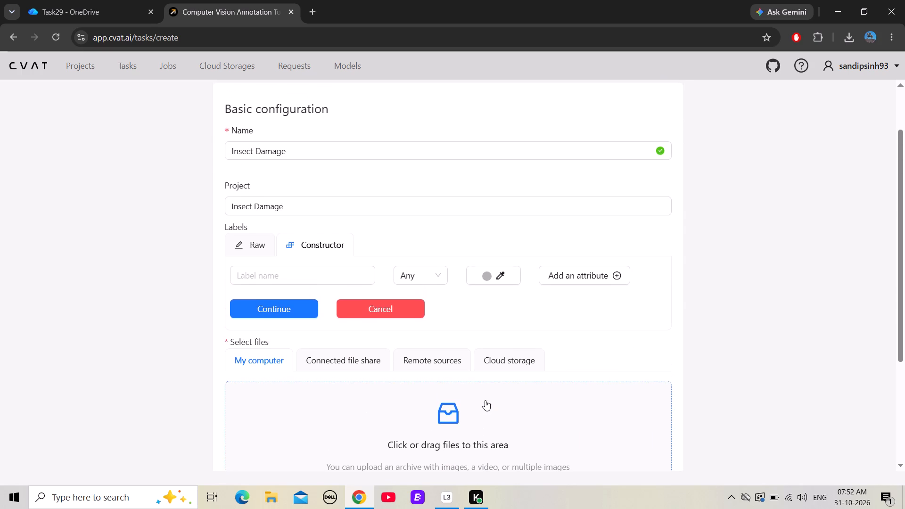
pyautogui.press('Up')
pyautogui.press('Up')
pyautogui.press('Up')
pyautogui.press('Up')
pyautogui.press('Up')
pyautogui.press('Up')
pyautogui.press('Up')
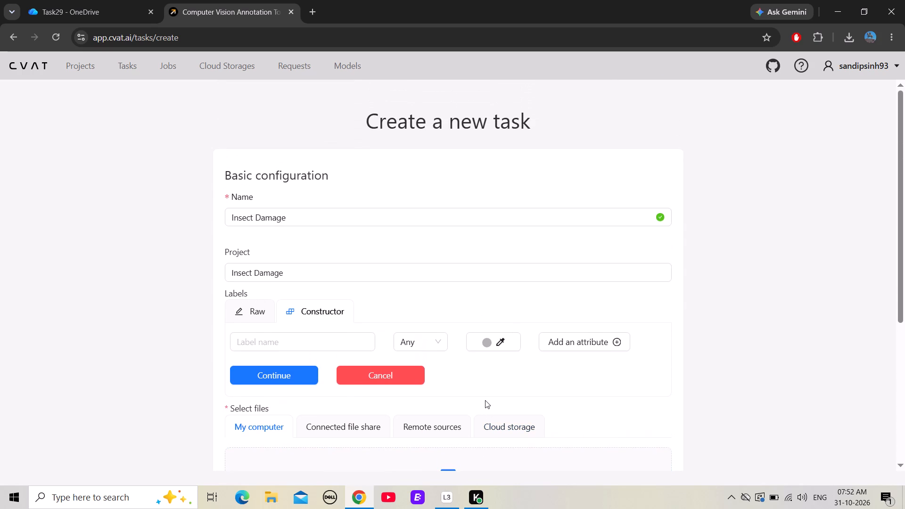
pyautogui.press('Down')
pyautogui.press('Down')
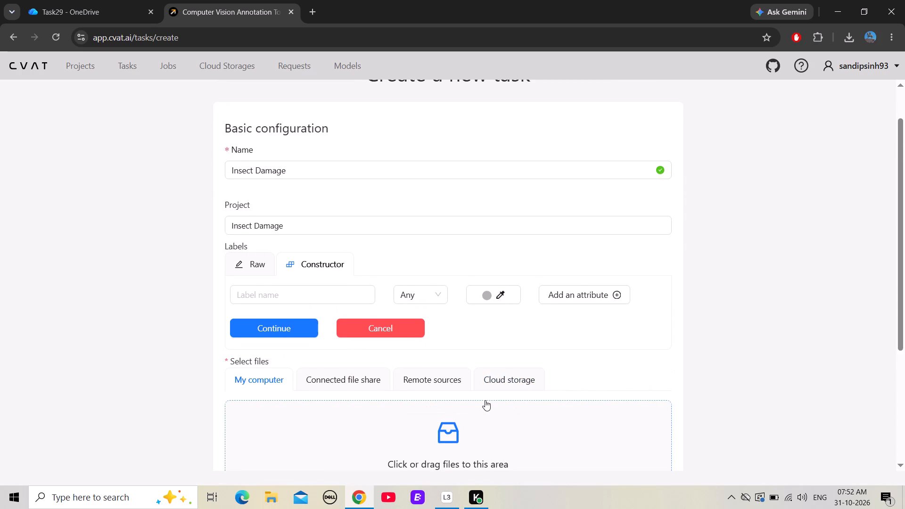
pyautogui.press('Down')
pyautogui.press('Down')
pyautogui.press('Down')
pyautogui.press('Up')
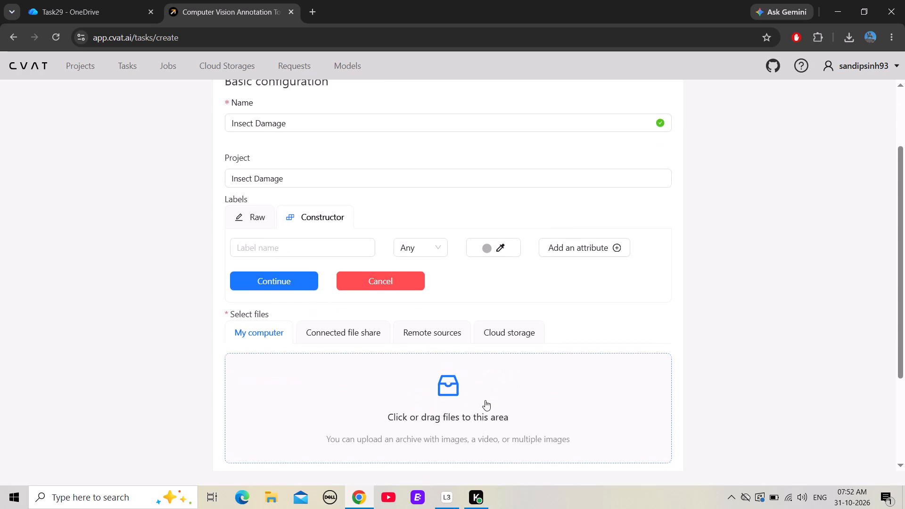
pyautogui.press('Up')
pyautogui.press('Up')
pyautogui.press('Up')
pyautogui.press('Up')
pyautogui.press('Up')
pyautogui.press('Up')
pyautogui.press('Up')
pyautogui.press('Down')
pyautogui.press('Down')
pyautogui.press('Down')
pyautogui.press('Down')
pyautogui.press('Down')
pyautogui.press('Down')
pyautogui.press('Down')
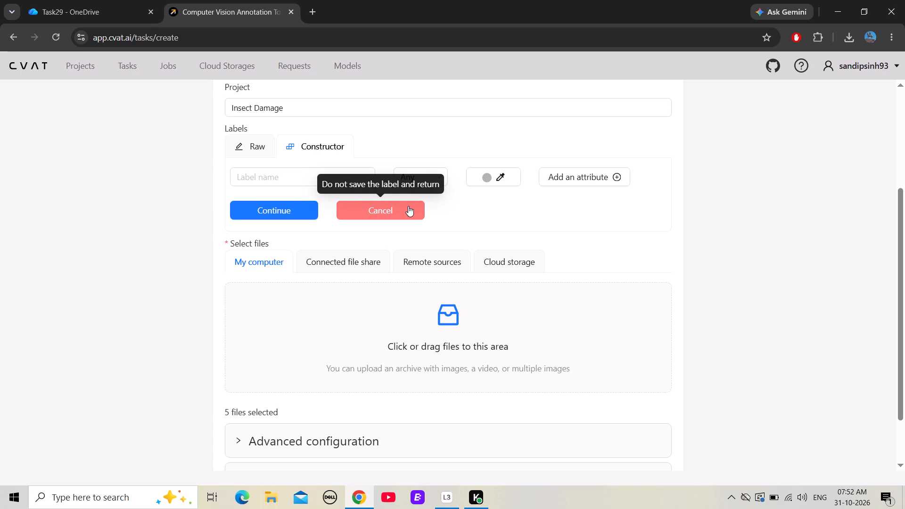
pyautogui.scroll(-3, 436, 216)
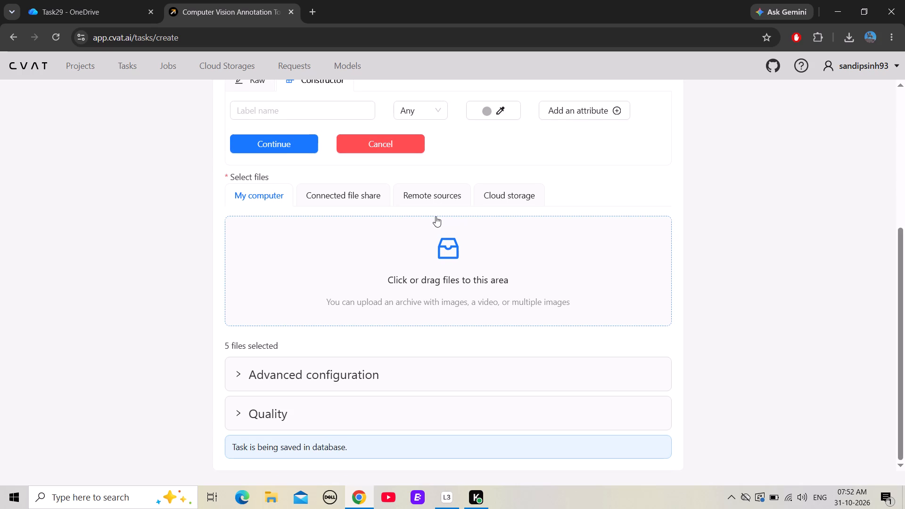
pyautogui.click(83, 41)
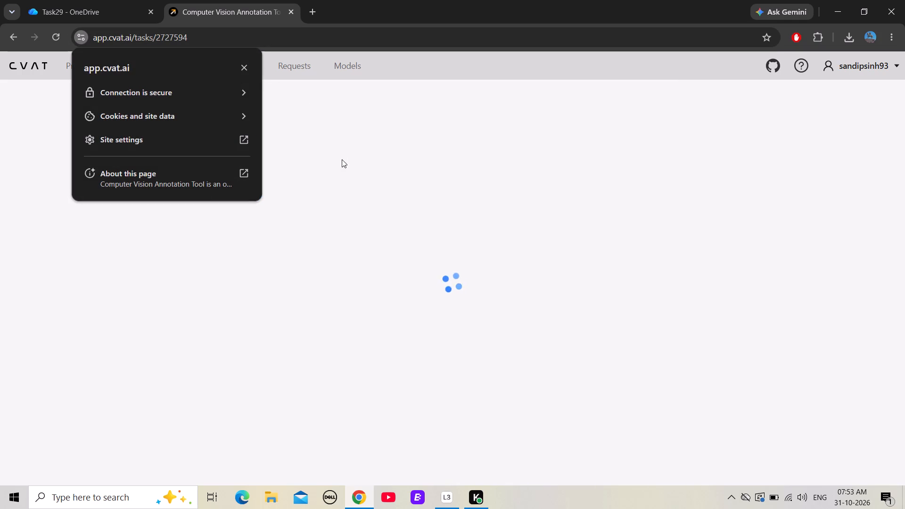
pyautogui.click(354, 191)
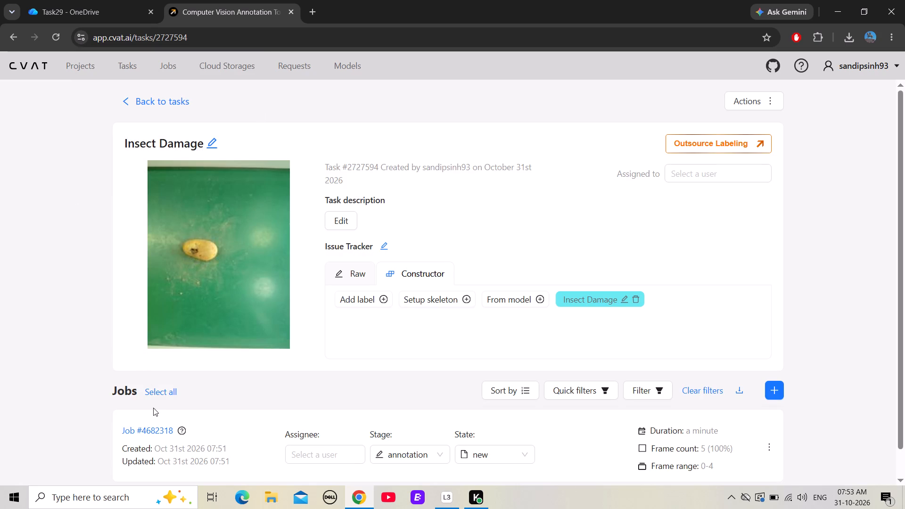
# Open the Insect Damage task's annotation job.
pyautogui.click(145, 426)
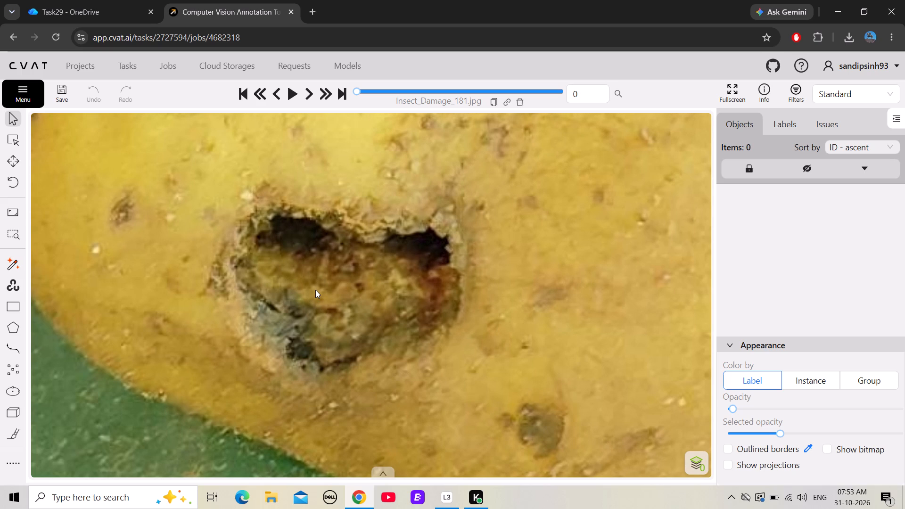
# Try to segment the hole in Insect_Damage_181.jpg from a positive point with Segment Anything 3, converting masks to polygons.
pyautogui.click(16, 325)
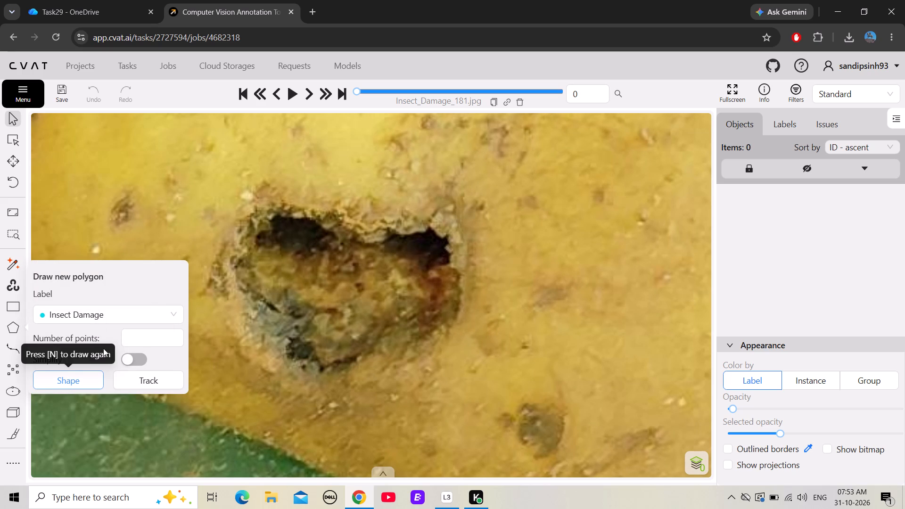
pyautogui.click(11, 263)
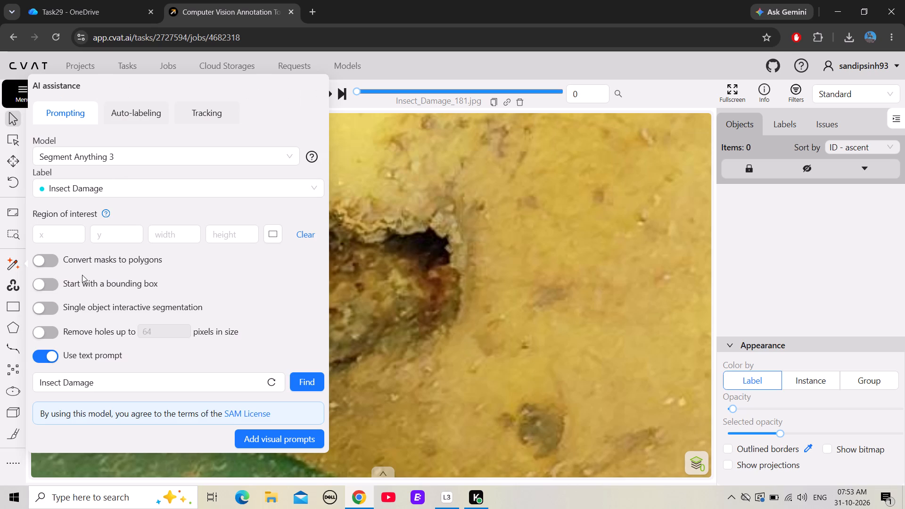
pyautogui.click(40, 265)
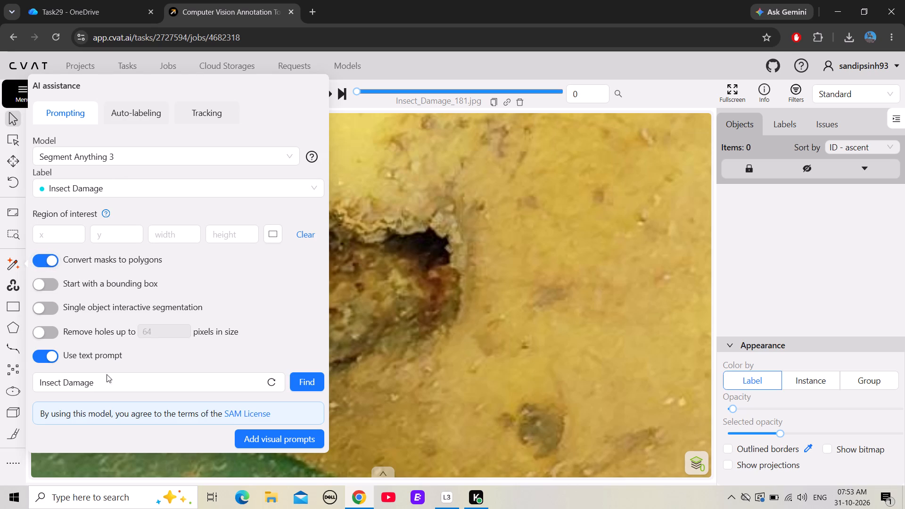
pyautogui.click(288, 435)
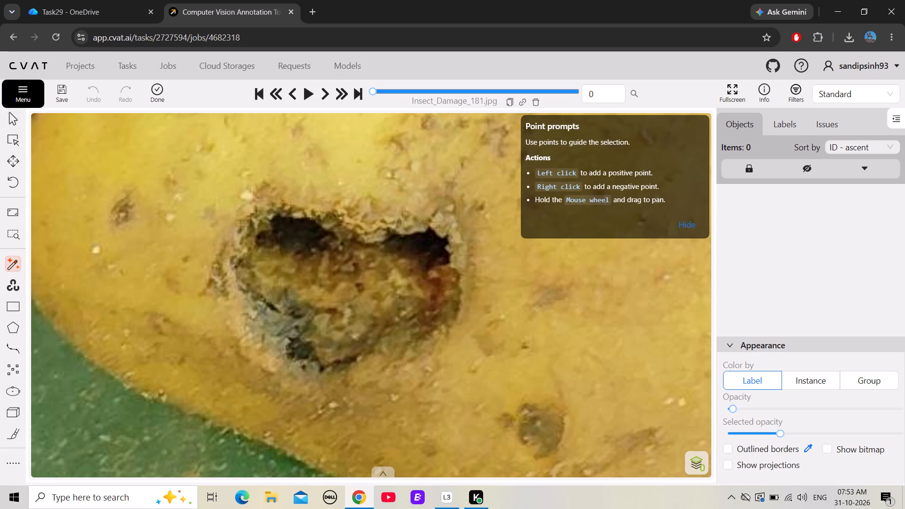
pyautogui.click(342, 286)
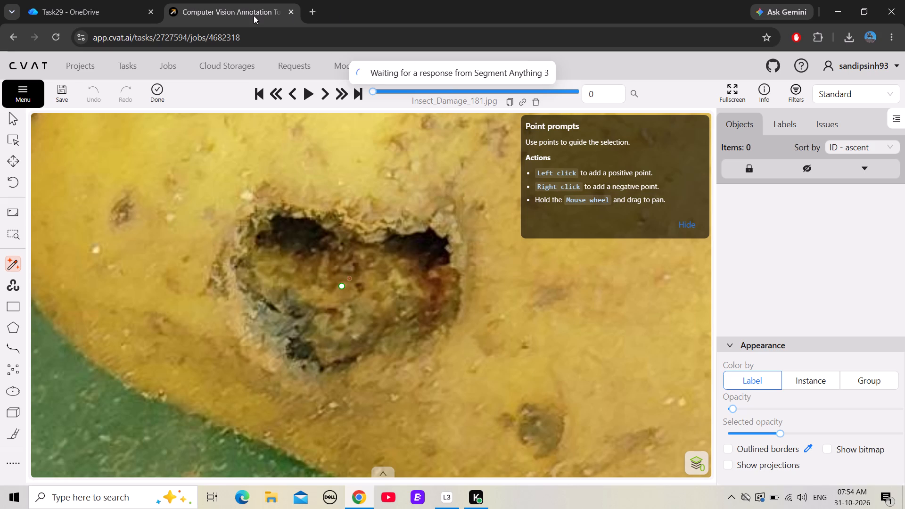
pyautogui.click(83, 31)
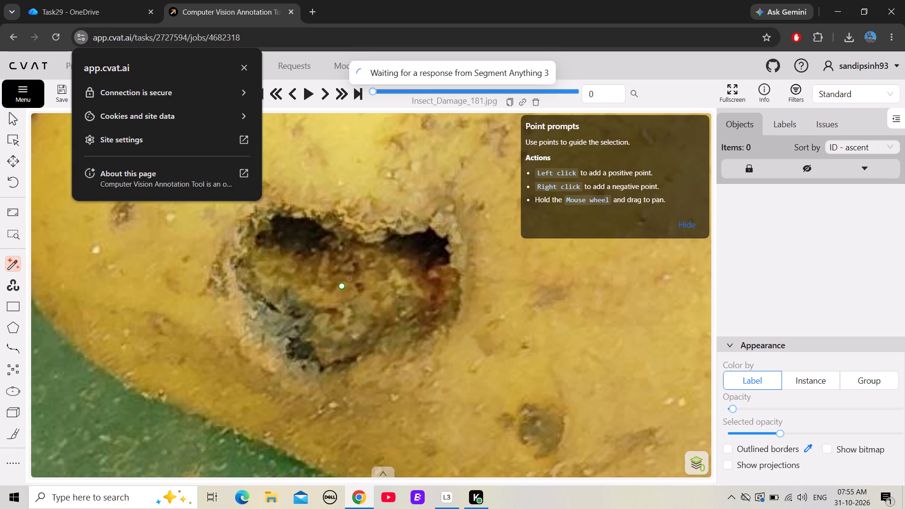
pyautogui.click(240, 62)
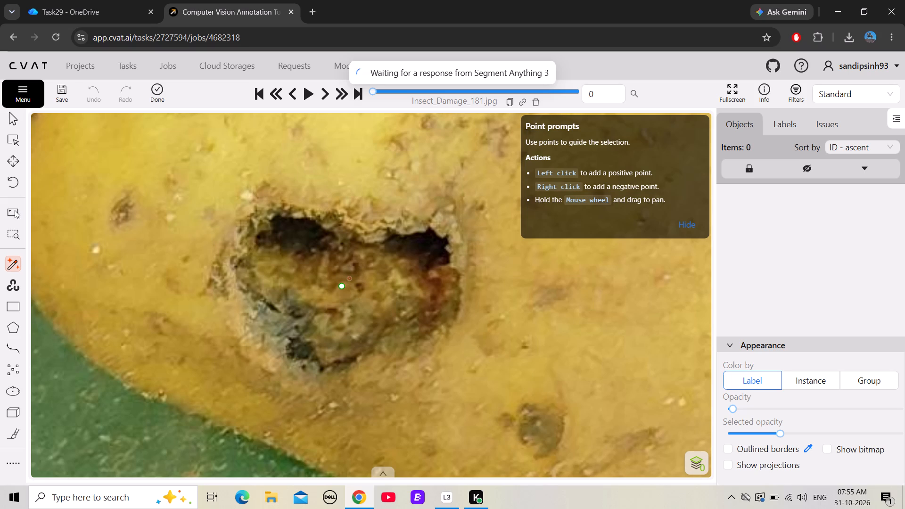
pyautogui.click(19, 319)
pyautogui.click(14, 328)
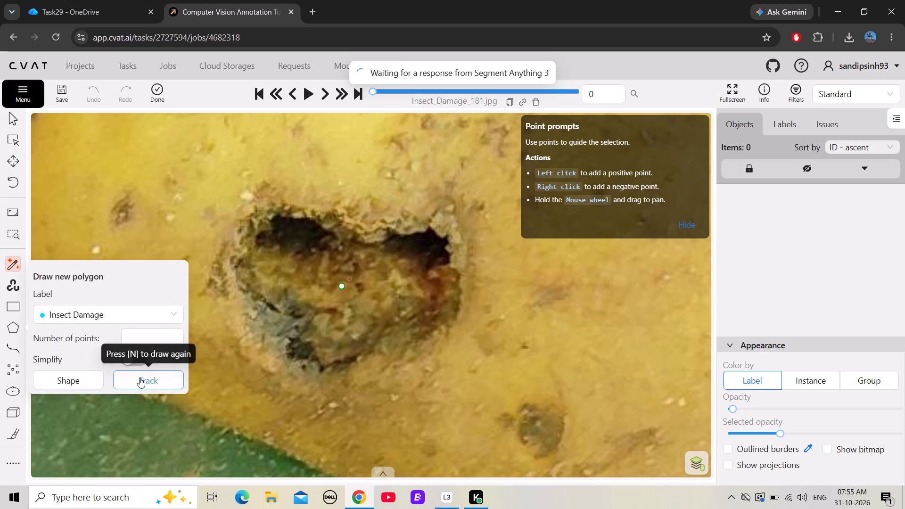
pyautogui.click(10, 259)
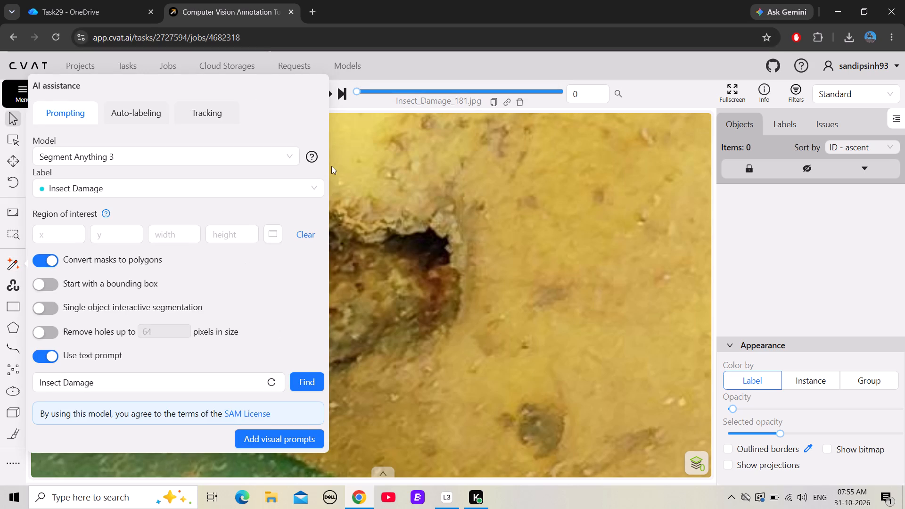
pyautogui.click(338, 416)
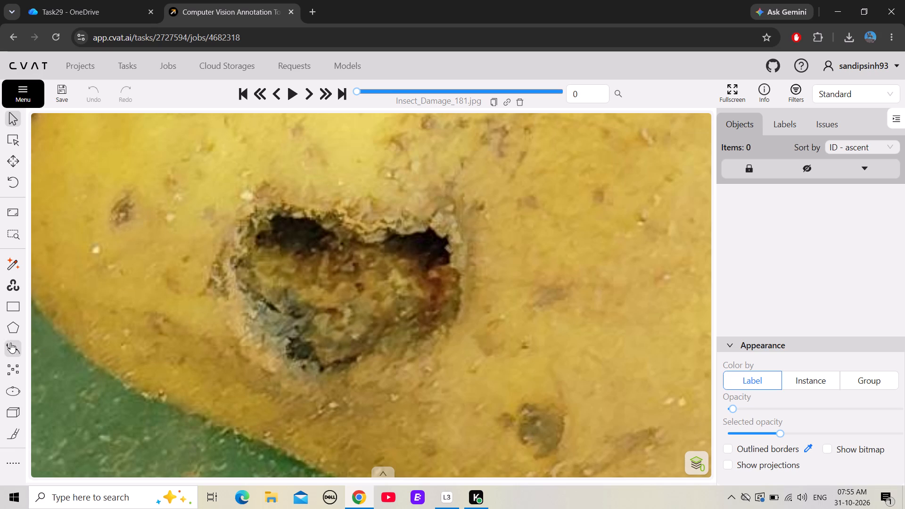
# Start an Insect Damage polygon shape at the hole's top edge and trace its upper-left rim down to the leftmost point.
pyautogui.click(11, 329)
pyautogui.click(82, 382)
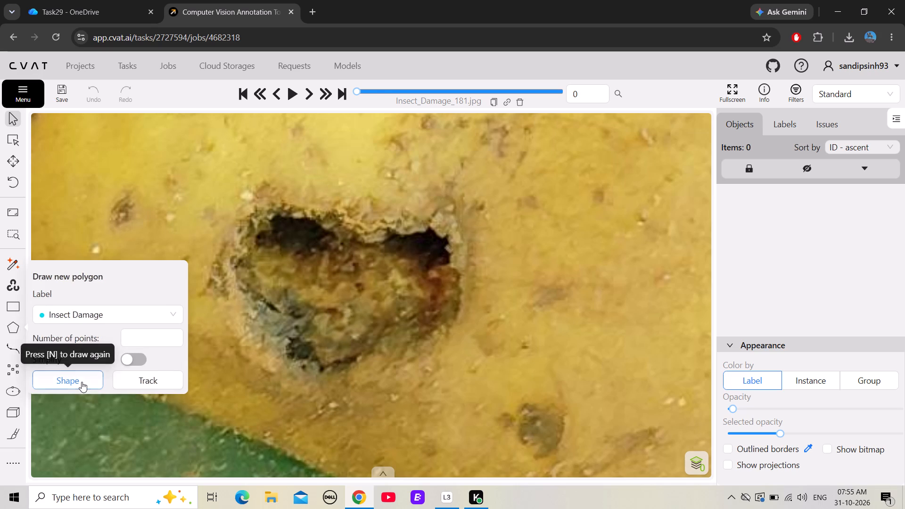
pyautogui.click(316, 205)
pyautogui.moveTo(316, 205); pyautogui.dragTo(294, 202)
pyautogui.moveTo(294, 202); pyautogui.dragTo(281, 197)
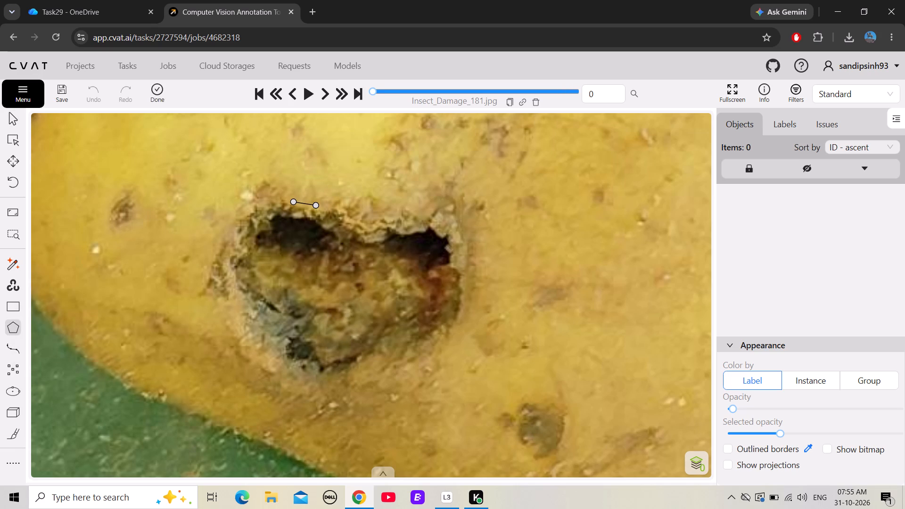
pyautogui.moveTo(281, 197); pyautogui.dragTo(278, 197)
pyautogui.moveTo(278, 197); pyautogui.dragTo(263, 202)
pyautogui.moveTo(263, 202); pyautogui.dragTo(252, 207)
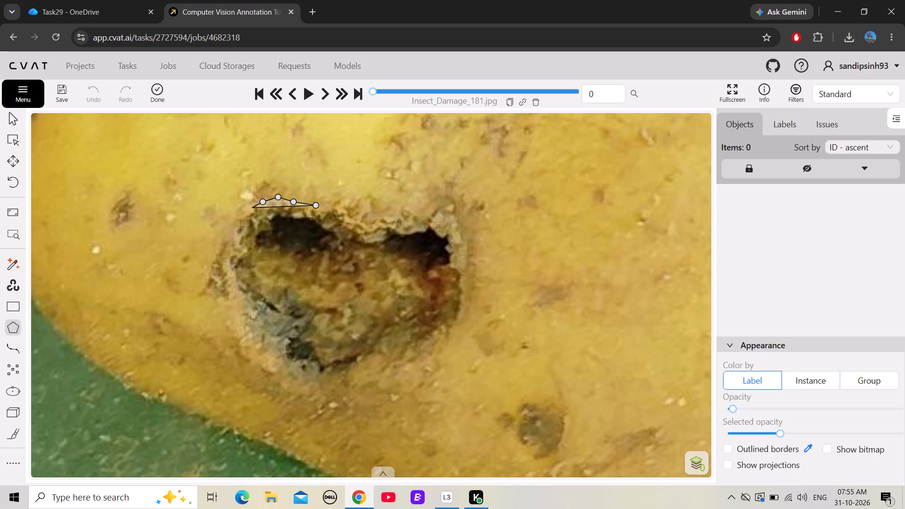
pyautogui.click(252, 207)
pyautogui.moveTo(235, 221); pyautogui.dragTo(227, 230)
pyautogui.moveTo(227, 230); pyautogui.dragTo(216, 248)
pyautogui.moveTo(216, 248); pyautogui.dragTo(210, 259)
pyautogui.moveTo(210, 259); pyautogui.dragTo(203, 277)
pyautogui.moveTo(203, 277); pyautogui.dragTo(198, 286)
pyautogui.moveTo(198, 286); pyautogui.dragTo(198, 293)
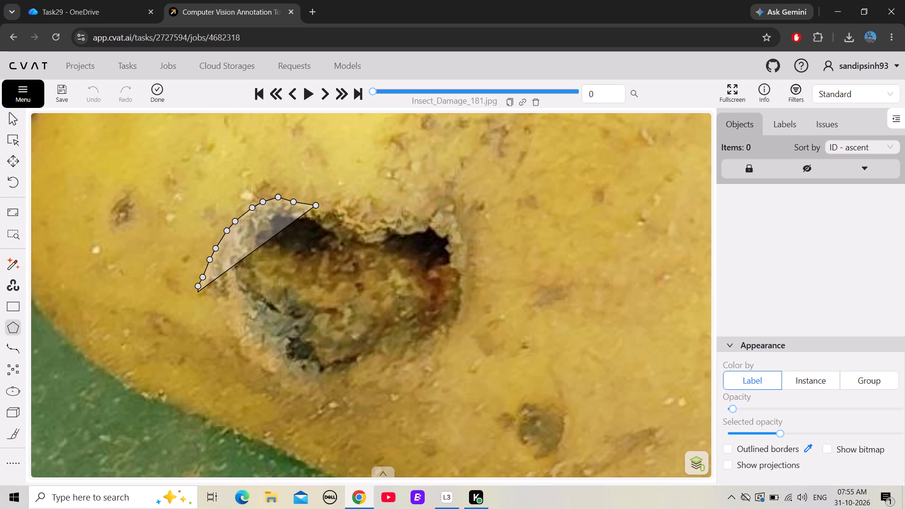
# Continue the polygon along the hole's lower-left rim from its leftmost point to the start of the bottom edge.
pyautogui.moveTo(198, 293); pyautogui.dragTo(198, 293)
pyautogui.moveTo(198, 293); pyautogui.dragTo(204, 299)
pyautogui.moveTo(204, 299); pyautogui.dragTo(211, 299)
pyautogui.moveTo(211, 299); pyautogui.dragTo(217, 301)
pyautogui.moveTo(217, 301); pyautogui.dragTo(224, 306)
pyautogui.moveTo(224, 306); pyautogui.dragTo(234, 319)
pyautogui.moveTo(234, 319); pyautogui.dragTo(240, 329)
pyautogui.moveTo(240, 329); pyautogui.dragTo(243, 334)
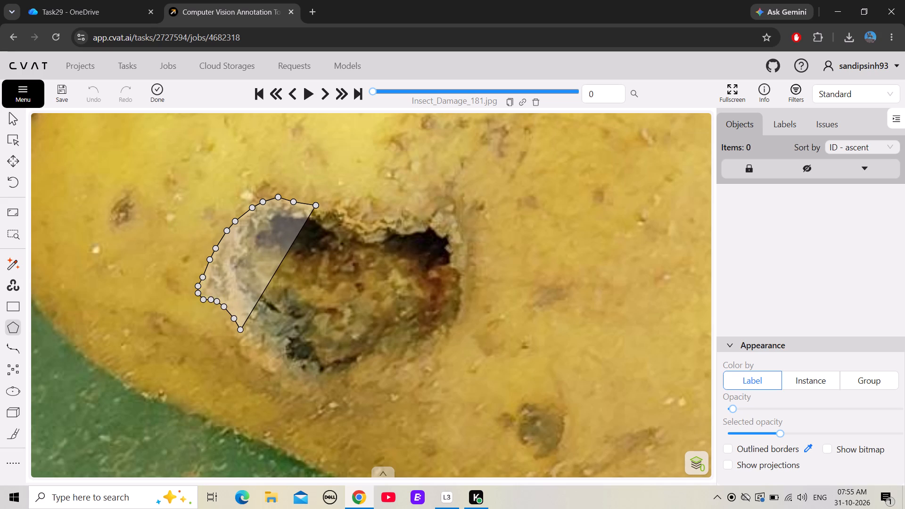
pyautogui.moveTo(243, 334); pyautogui.dragTo(246, 338)
pyautogui.moveTo(246, 338); pyautogui.dragTo(255, 351)
pyautogui.moveTo(255, 351); pyautogui.dragTo(262, 360)
pyautogui.moveTo(262, 360); pyautogui.dragTo(271, 371)
pyautogui.moveTo(271, 371); pyautogui.dragTo(289, 377)
pyautogui.click(289, 377)
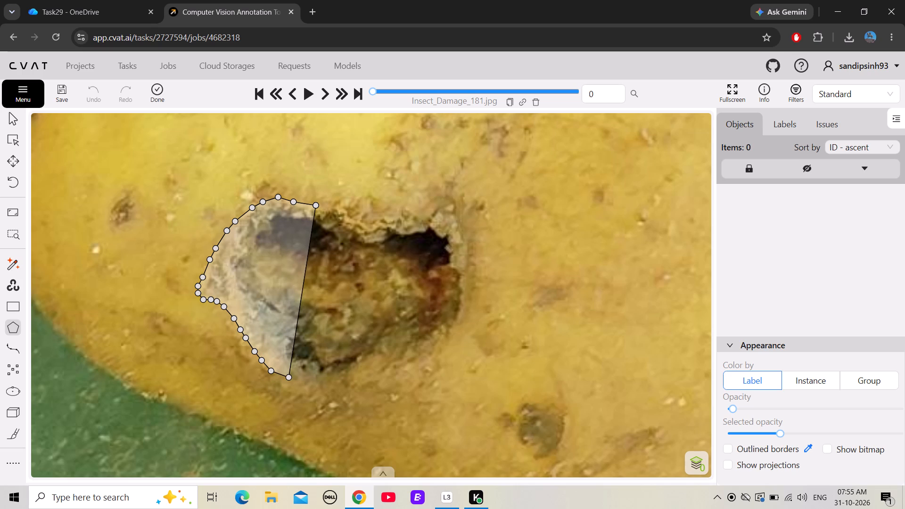
# Continue the polygon along the hole's bottom rim to its lower-right corner.
pyautogui.moveTo(301, 379); pyautogui.dragTo(318, 382)
pyautogui.moveTo(318, 382); pyautogui.dragTo(333, 382)
pyautogui.moveTo(333, 382); pyautogui.dragTo(344, 378)
pyautogui.moveTo(344, 378); pyautogui.dragTo(359, 374)
pyautogui.moveTo(359, 374); pyautogui.dragTo(375, 369)
pyautogui.moveTo(375, 369); pyautogui.dragTo(386, 368)
pyautogui.moveTo(386, 368); pyautogui.dragTo(397, 368)
pyautogui.moveTo(397, 368); pyautogui.dragTo(409, 361)
pyautogui.moveTo(409, 361); pyautogui.dragTo(420, 357)
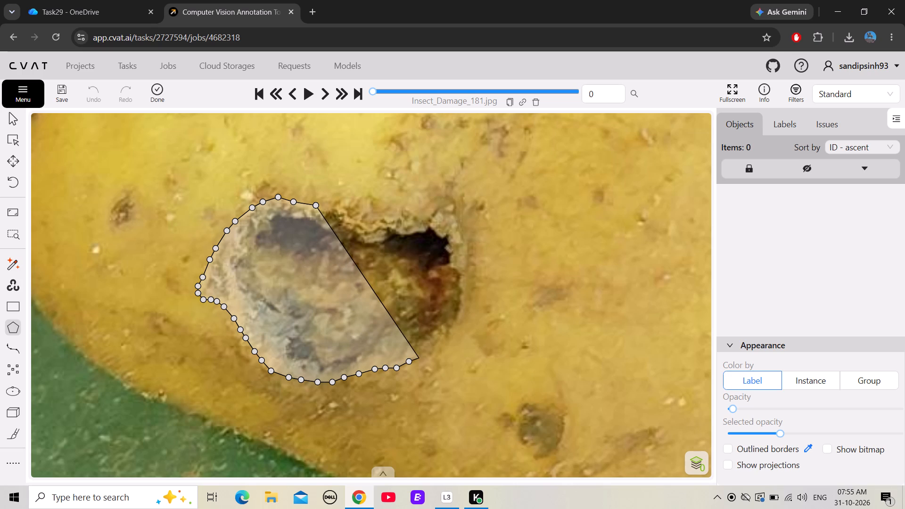
pyautogui.moveTo(420, 357); pyautogui.dragTo(429, 348)
pyautogui.moveTo(429, 348); pyautogui.dragTo(442, 337)
pyautogui.click(442, 337)
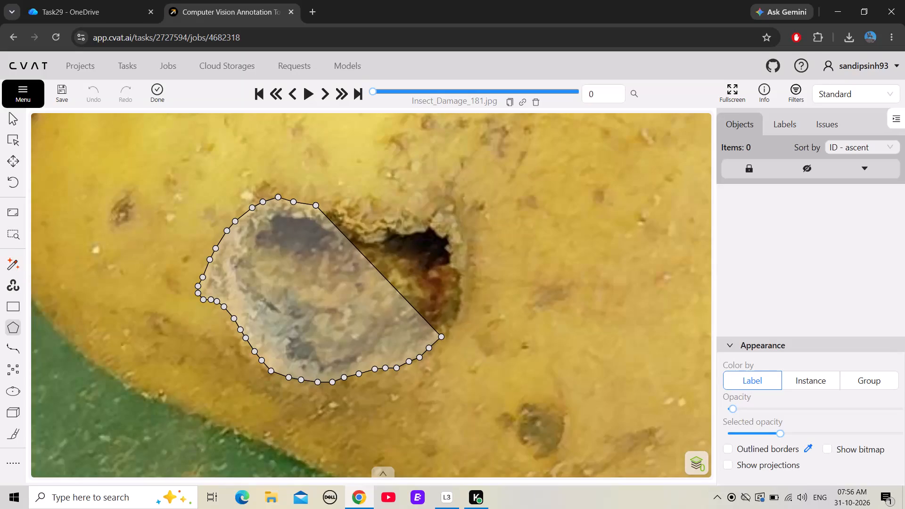
pyautogui.click(455, 327)
# Continue the polygon up the hole's right rim to its upper-right corner.
pyautogui.moveTo(462, 320); pyautogui.dragTo(470, 296)
pyautogui.moveTo(470, 296); pyautogui.dragTo(470, 282)
pyautogui.moveTo(470, 282); pyautogui.dragTo(468, 270)
pyautogui.moveTo(468, 270); pyautogui.dragTo(466, 254)
pyautogui.moveTo(466, 254); pyautogui.dragTo(466, 243)
pyautogui.click(466, 243)
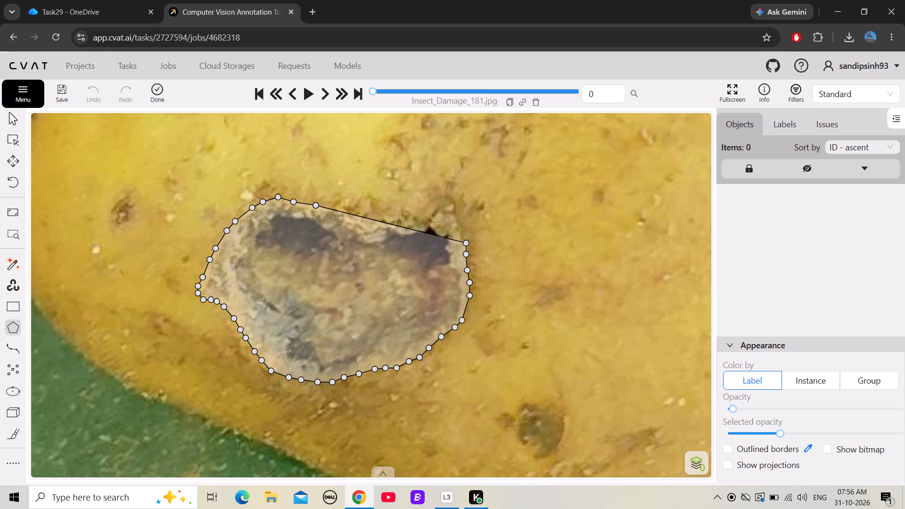
pyautogui.moveTo(461, 236); pyautogui.dragTo(461, 221)
pyautogui.moveTo(461, 221); pyautogui.dragTo(458, 211)
pyautogui.moveTo(454, 206); pyautogui.dragTo(452, 199)
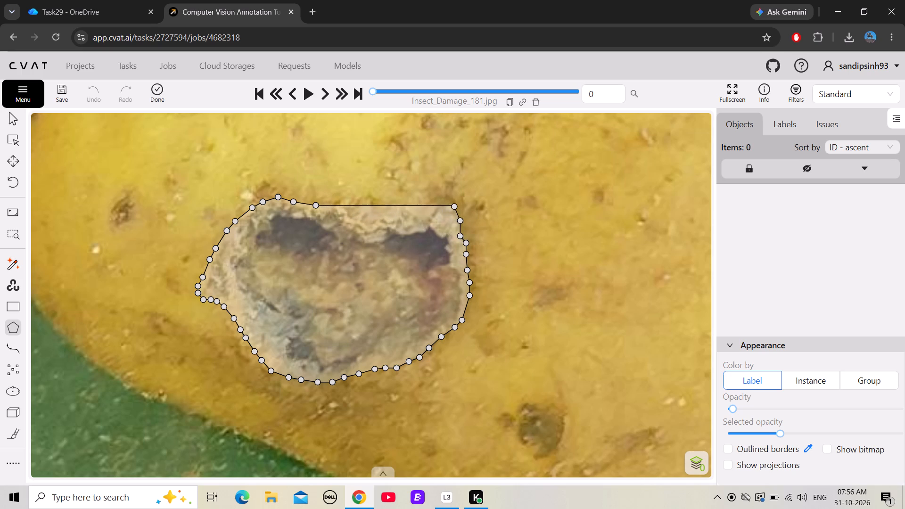
# Continue the polygon along the hole's top rim from its upper-right corner back to the starting vertex and finish the shape.
pyautogui.moveTo(452, 199); pyautogui.dragTo(452, 198)
pyautogui.moveTo(452, 198); pyautogui.dragTo(441, 198)
pyautogui.moveTo(441, 198); pyautogui.dragTo(430, 206)
pyautogui.moveTo(430, 206); pyautogui.dragTo(415, 211)
pyautogui.moveTo(415, 211); pyautogui.dragTo(406, 205)
pyautogui.moveTo(406, 205); pyautogui.dragTo(392, 209)
pyautogui.moveTo(392, 209); pyautogui.dragTo(380, 213)
pyautogui.moveTo(380, 213); pyautogui.dragTo(369, 210)
pyautogui.moveTo(369, 210); pyautogui.dragTo(359, 204)
pyautogui.moveTo(359, 204); pyautogui.dragTo(354, 202)
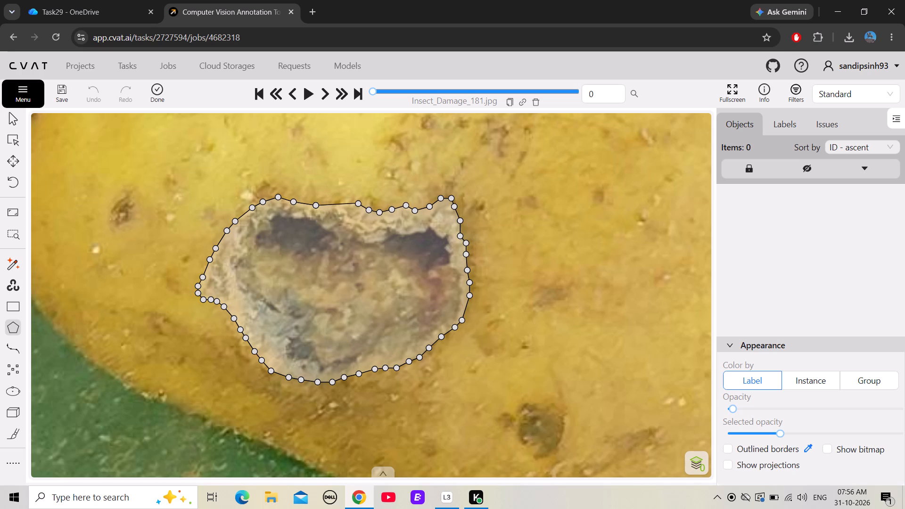
pyautogui.moveTo(354, 202); pyautogui.dragTo(348, 202)
pyautogui.moveTo(348, 202); pyautogui.dragTo(333, 202)
pyautogui.moveTo(333, 202); pyautogui.dragTo(325, 203)
pyautogui.click(325, 203)
pyautogui.press('n')
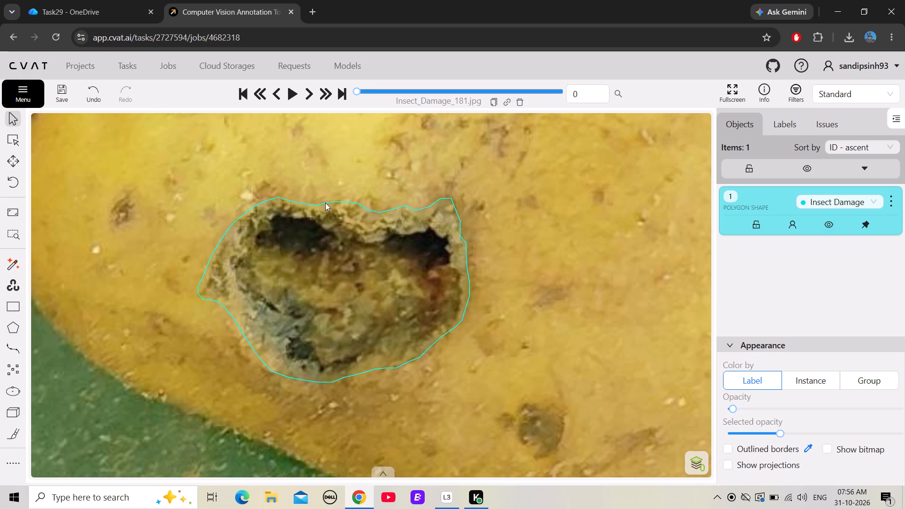
# Nudge four vertices on the polygon's bottom edge to fit the hole's rim more closely, and save the annotations.
pyautogui.moveTo(374, 366); pyautogui.dragTo(369, 372)
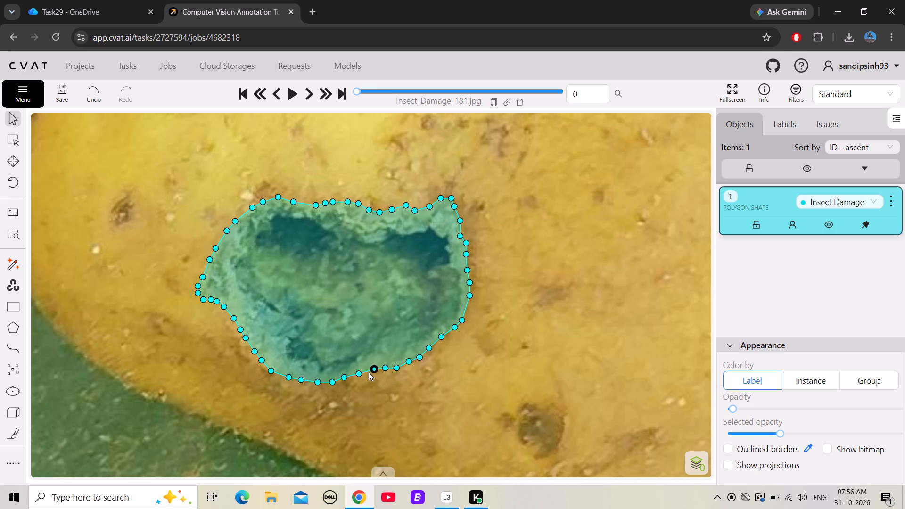
pyautogui.moveTo(369, 372); pyautogui.dragTo(370, 370)
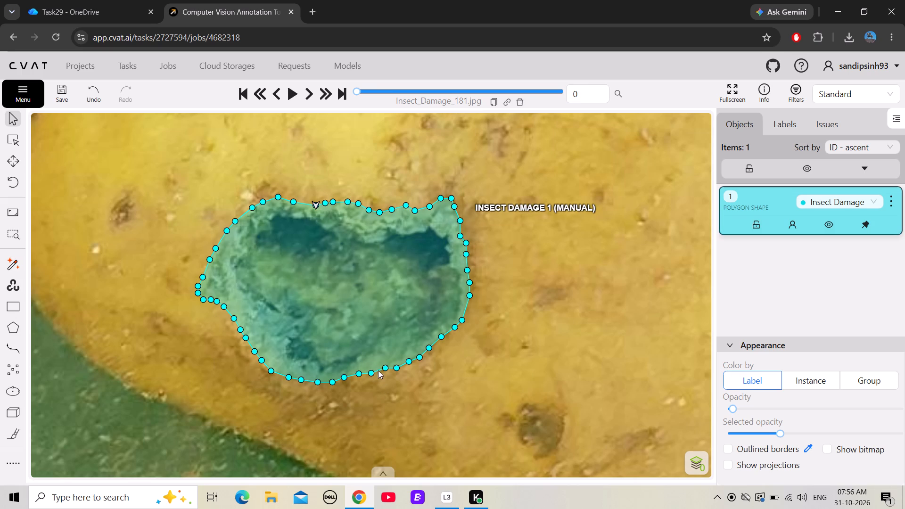
pyautogui.click(384, 367)
pyautogui.moveTo(357, 373); pyautogui.dragTo(357, 377)
pyautogui.moveTo(342, 378); pyautogui.dragTo(342, 383)
pyautogui.click(398, 380)
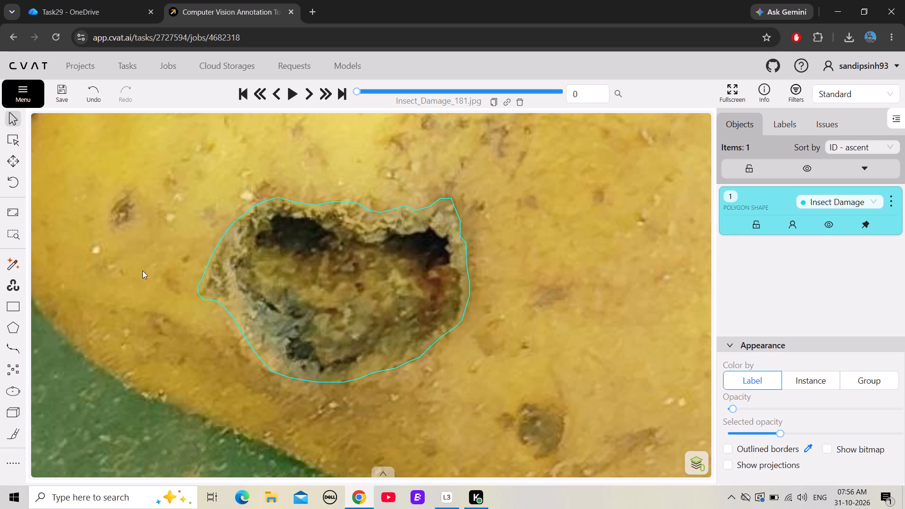
pyautogui.click(56, 98)
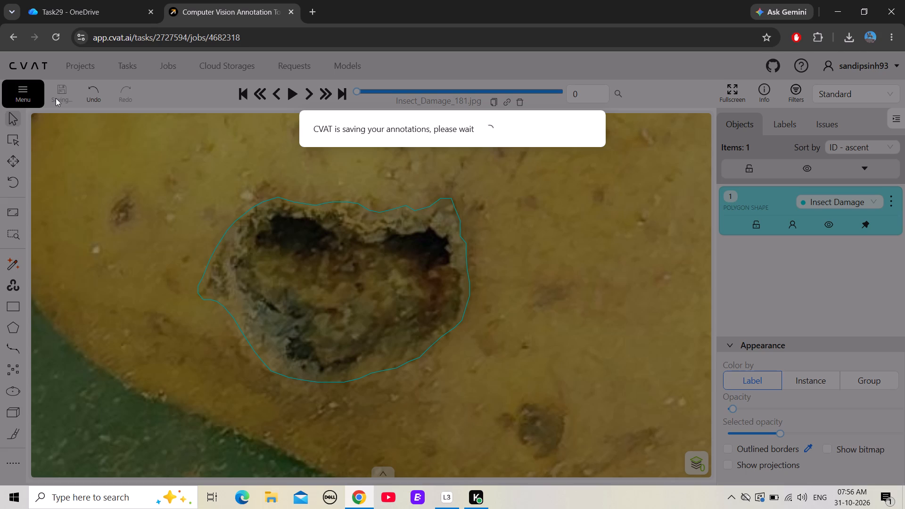
# On Insect_Damage_182.jpg, start a polygon at the dark hole's top edge and trace its upper-left rim to the left side.
pyautogui.press('f')
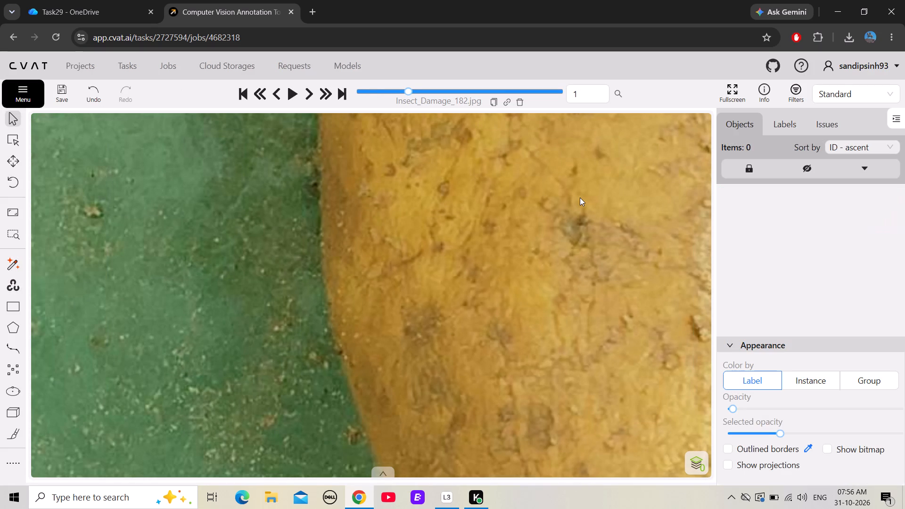
pyautogui.moveTo(580, 197); pyautogui.dragTo(328, 270)
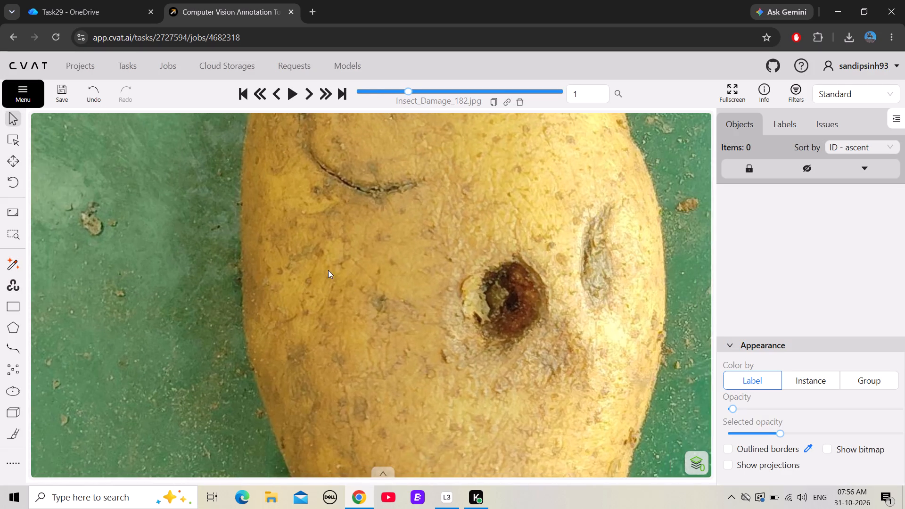
pyautogui.moveTo(328, 270); pyautogui.dragTo(287, 254)
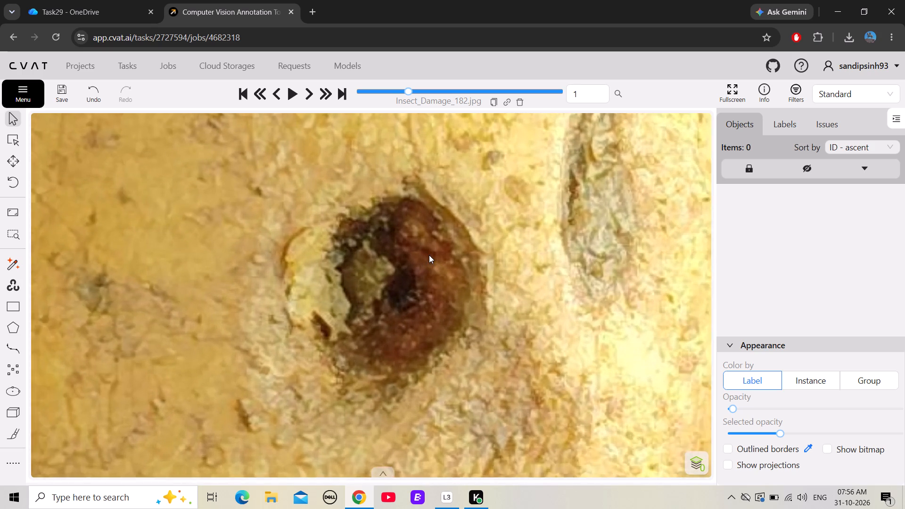
pyautogui.click(406, 268)
pyautogui.moveTo(406, 268); pyautogui.dragTo(414, 243)
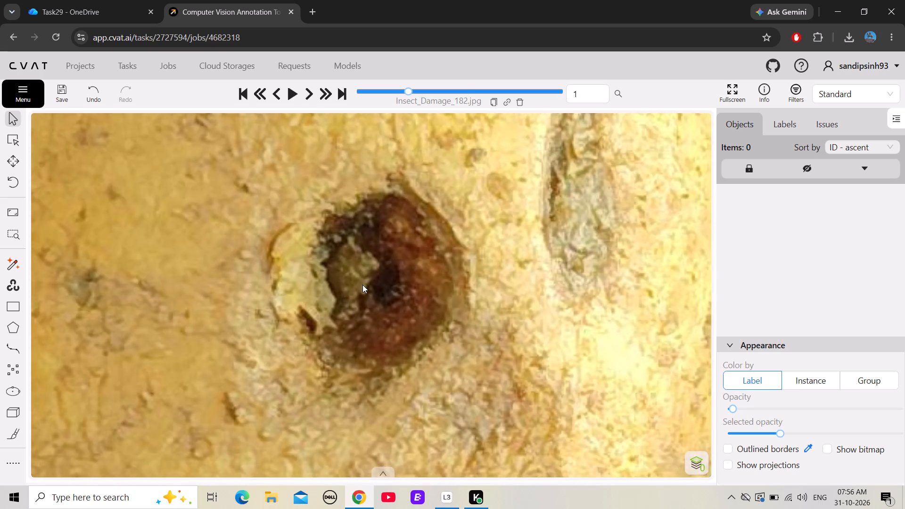
pyautogui.press('n')
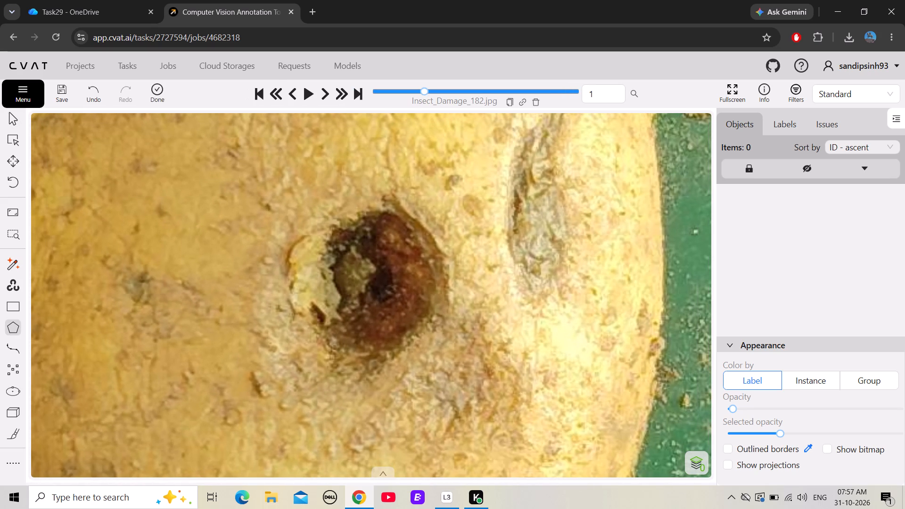
pyautogui.moveTo(356, 205); pyautogui.dragTo(334, 219)
pyautogui.moveTo(334, 219); pyautogui.dragTo(330, 222)
pyautogui.moveTo(330, 222); pyautogui.dragTo(313, 230)
pyautogui.moveTo(313, 230); pyautogui.dragTo(296, 239)
pyautogui.moveTo(296, 239); pyautogui.dragTo(294, 245)
pyautogui.moveTo(294, 245); pyautogui.dragTo(282, 255)
pyautogui.moveTo(282, 255); pyautogui.dragTo(275, 282)
pyautogui.click(275, 282)
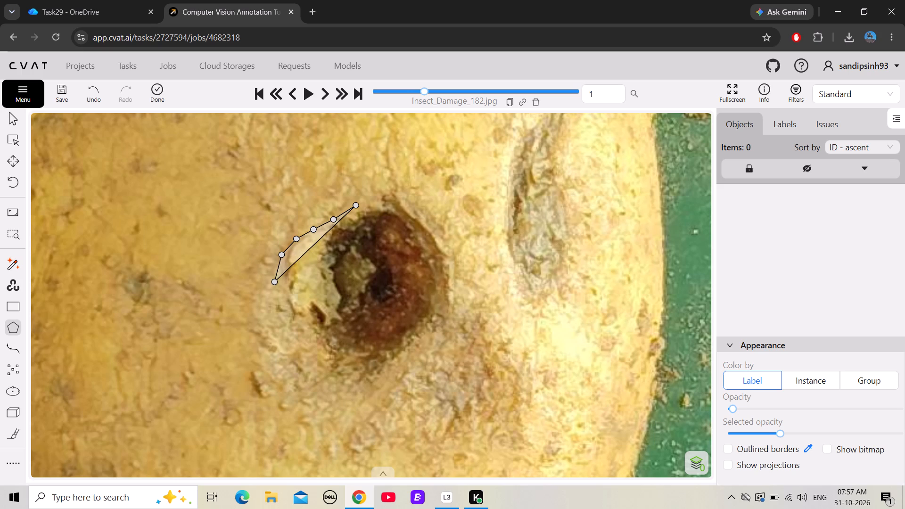
# Continue the polygon down the hole's lower-left rim and along its bottom edge.
pyautogui.moveTo(273, 311); pyautogui.dragTo(287, 339)
pyautogui.moveTo(287, 339); pyautogui.dragTo(298, 356)
pyautogui.click(298, 356)
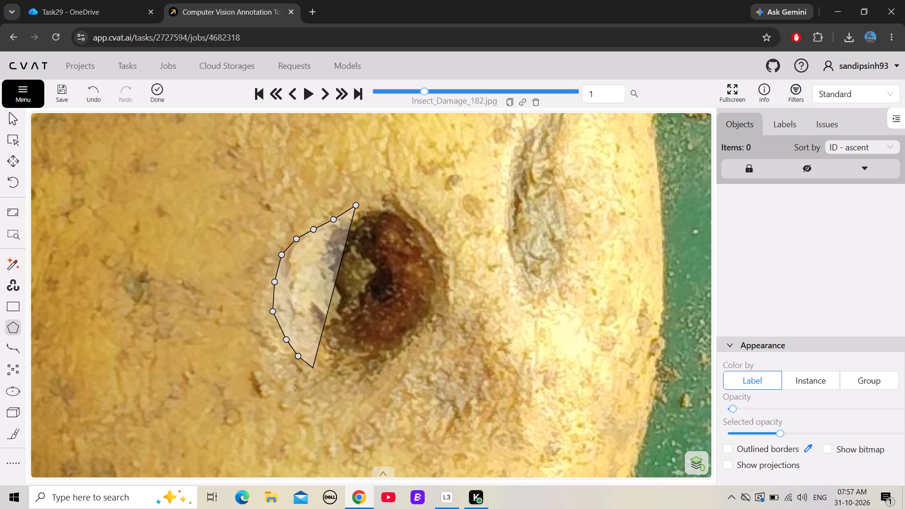
pyautogui.moveTo(314, 369); pyautogui.dragTo(333, 379)
pyautogui.moveTo(333, 379); pyautogui.dragTo(356, 386)
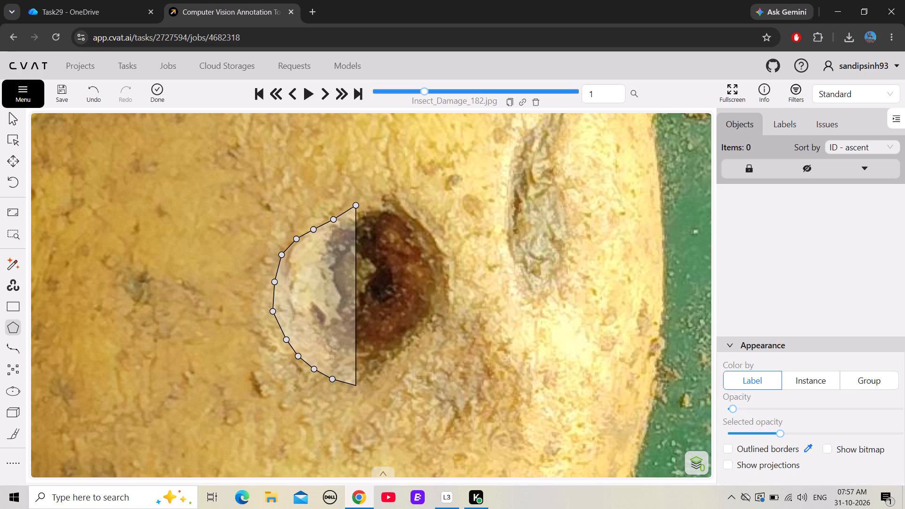
pyautogui.moveTo(356, 386); pyautogui.dragTo(372, 386)
pyautogui.moveTo(372, 386); pyautogui.dragTo(386, 383)
# Continue the polygon up the hole's lower-right rim to its rightmost point.
pyautogui.moveTo(386, 383); pyautogui.dragTo(394, 375)
pyautogui.moveTo(394, 375); pyautogui.dragTo(407, 361)
pyautogui.moveTo(407, 361); pyautogui.dragTo(418, 351)
pyautogui.moveTo(418, 351); pyautogui.dragTo(428, 342)
pyautogui.moveTo(428, 342); pyautogui.dragTo(437, 337)
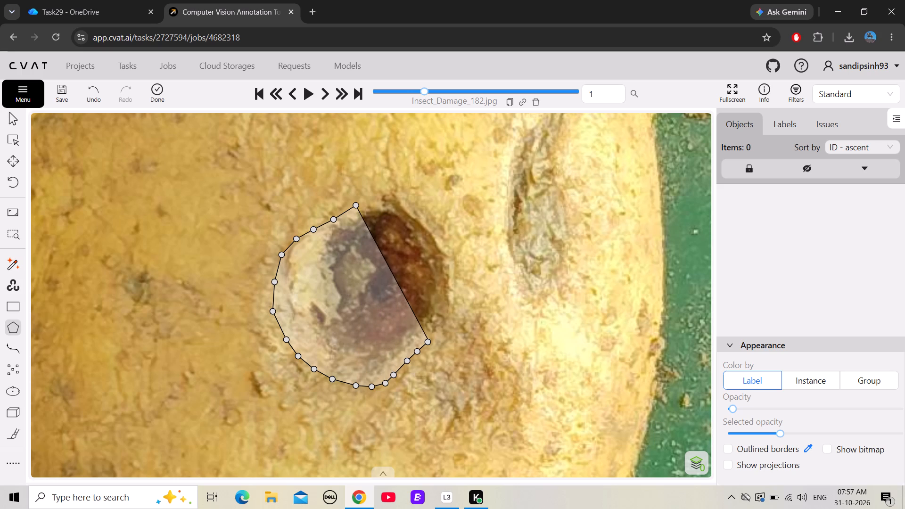
pyautogui.moveTo(437, 337); pyautogui.dragTo(441, 334)
pyautogui.moveTo(441, 334); pyautogui.dragTo(451, 322)
pyautogui.moveTo(451, 322); pyautogui.dragTo(459, 307)
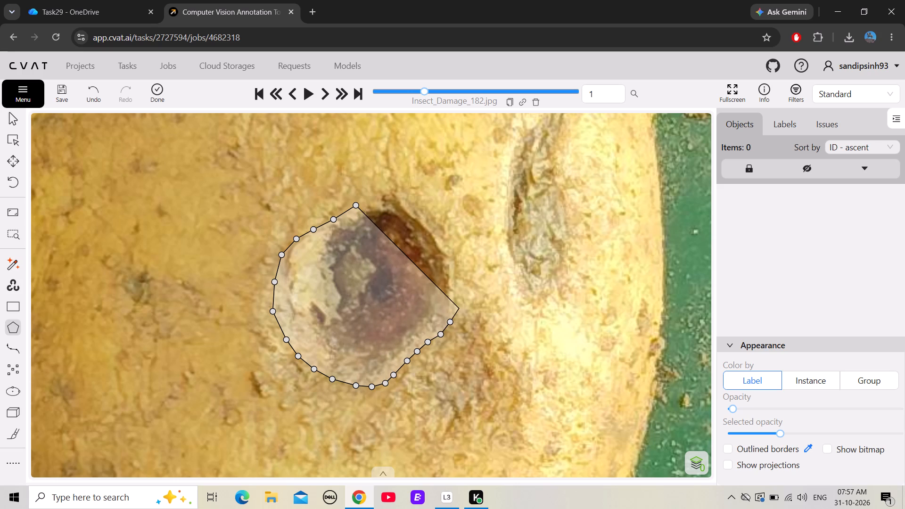
pyautogui.moveTo(459, 307); pyautogui.dragTo(461, 288)
# Continue the polygon up the hole's right rim to its upper-right edge.
pyautogui.moveTo(461, 288); pyautogui.dragTo(457, 274)
pyautogui.moveTo(457, 274); pyautogui.dragTo(452, 260)
pyautogui.moveTo(452, 260); pyautogui.dragTo(447, 246)
pyautogui.moveTo(447, 246); pyautogui.dragTo(445, 240)
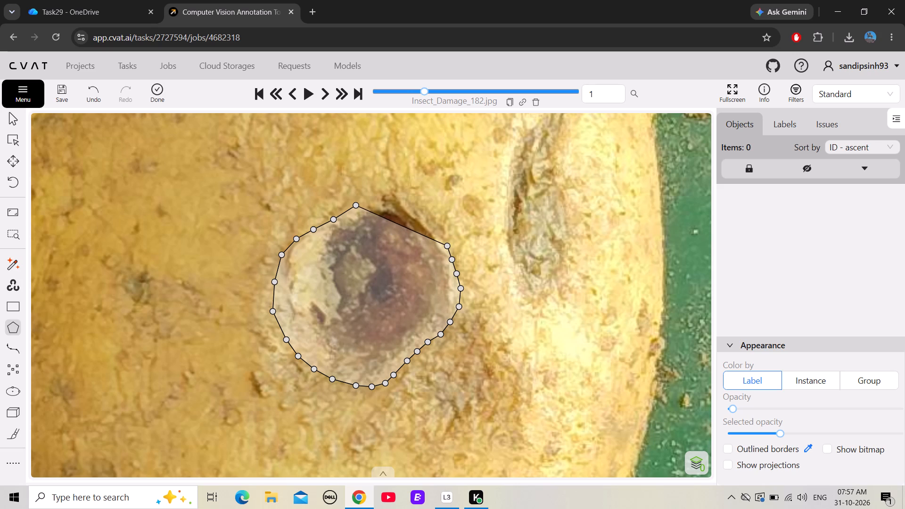
pyautogui.moveTo(445, 240); pyautogui.dragTo(441, 236)
pyautogui.moveTo(441, 230); pyautogui.dragTo(435, 220)
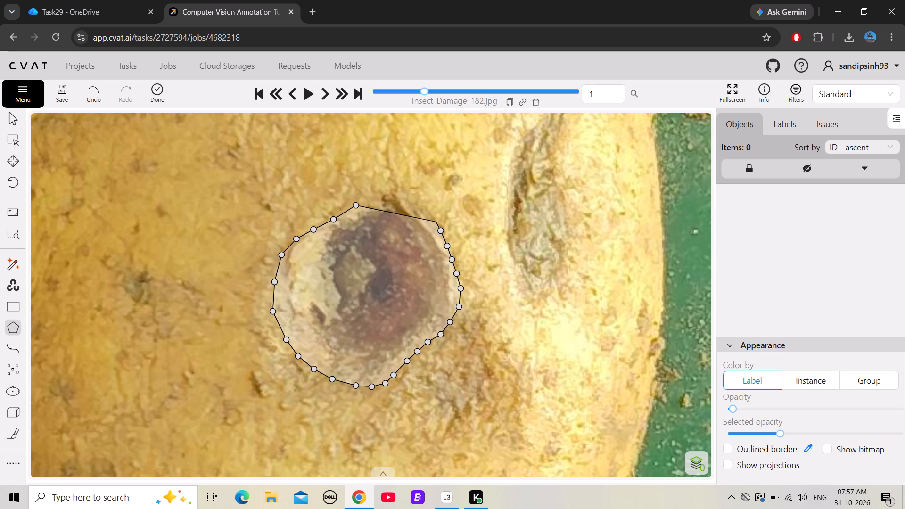
pyautogui.moveTo(435, 220); pyautogui.dragTo(433, 217)
pyautogui.moveTo(433, 217); pyautogui.dragTo(426, 207)
# Trace the hole's top rim back towards the starting vertex, finish the polygon, and save the annotations.
pyautogui.moveTo(426, 207); pyautogui.dragTo(415, 199)
pyautogui.moveTo(415, 199); pyautogui.dragTo(403, 196)
pyautogui.moveTo(403, 196); pyautogui.dragTo(395, 191)
pyautogui.moveTo(395, 191); pyautogui.dragTo(383, 191)
pyautogui.moveTo(383, 191); pyautogui.dragTo(370, 197)
pyautogui.click(370, 197)
pyautogui.press('n')
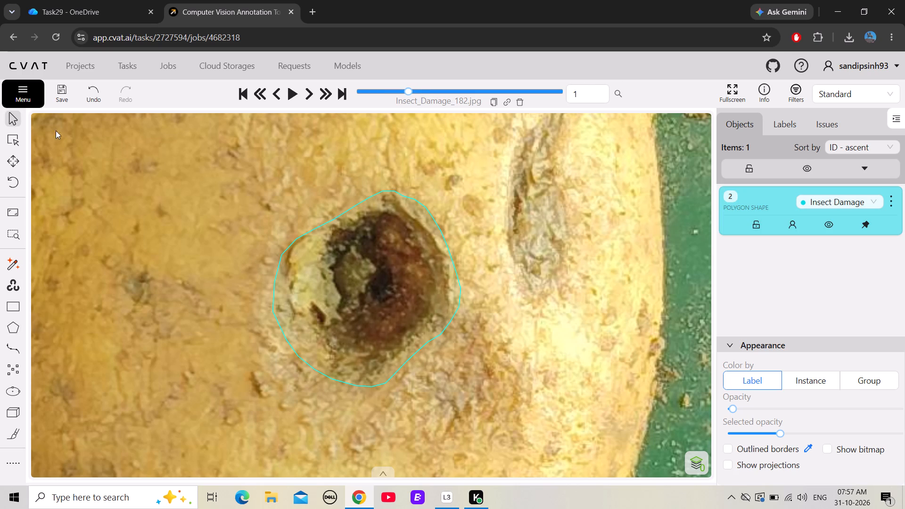
pyautogui.click(56, 97)
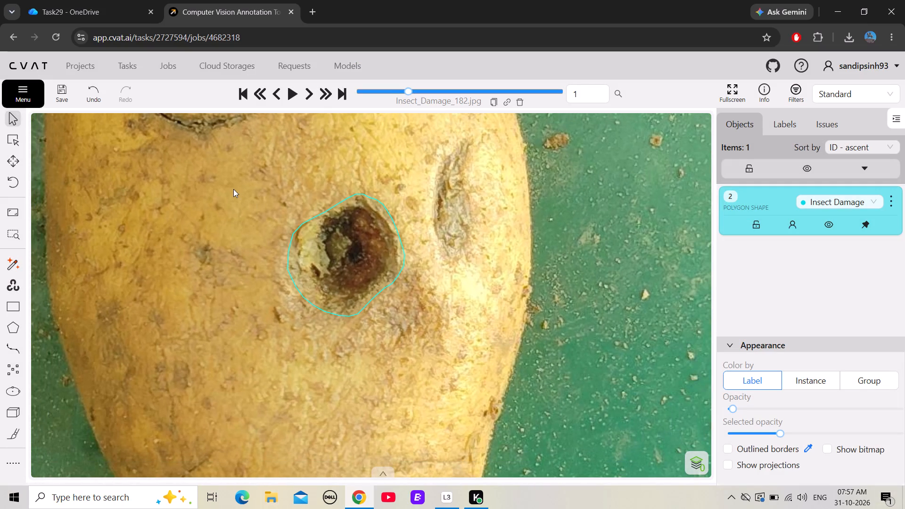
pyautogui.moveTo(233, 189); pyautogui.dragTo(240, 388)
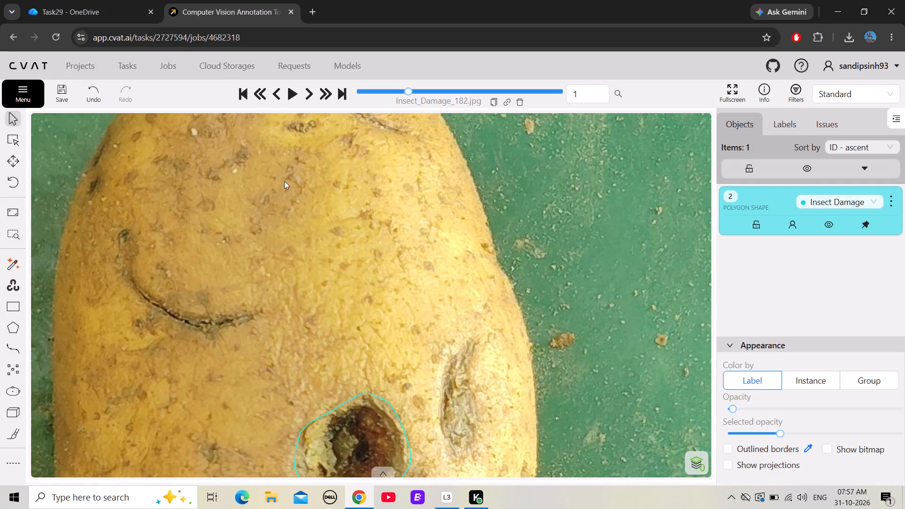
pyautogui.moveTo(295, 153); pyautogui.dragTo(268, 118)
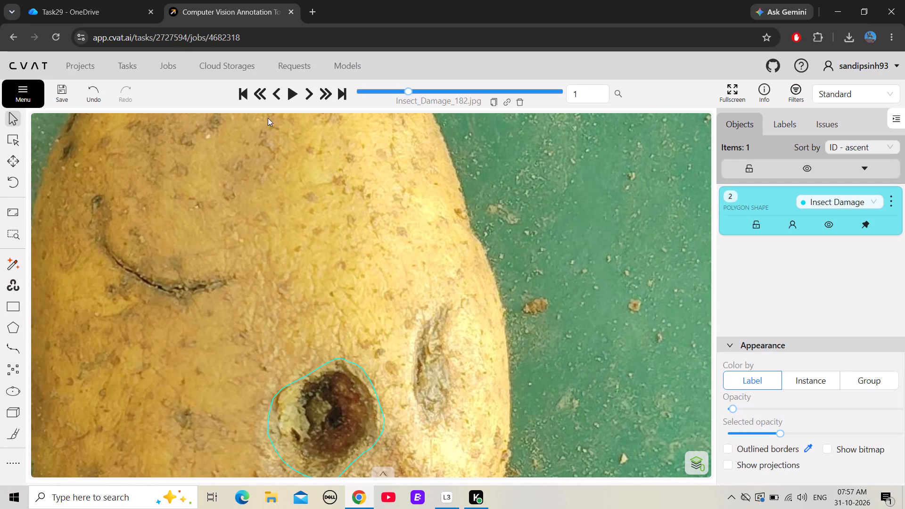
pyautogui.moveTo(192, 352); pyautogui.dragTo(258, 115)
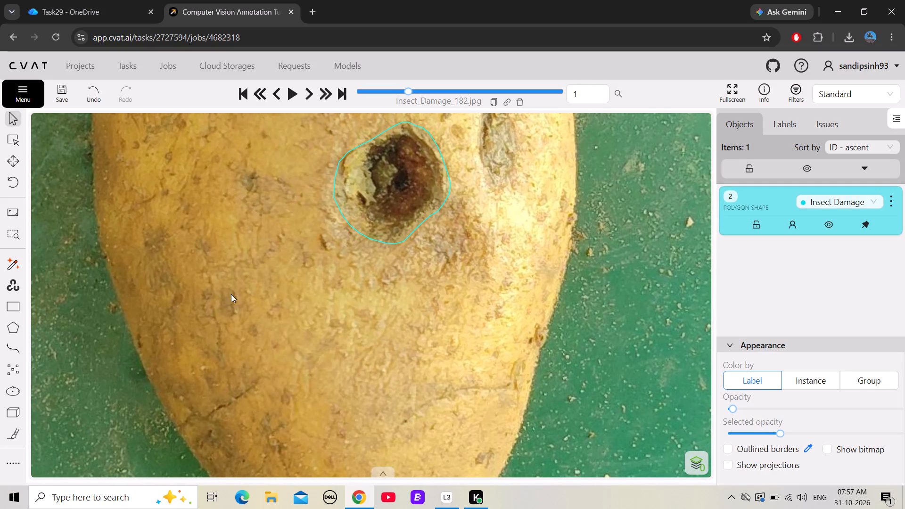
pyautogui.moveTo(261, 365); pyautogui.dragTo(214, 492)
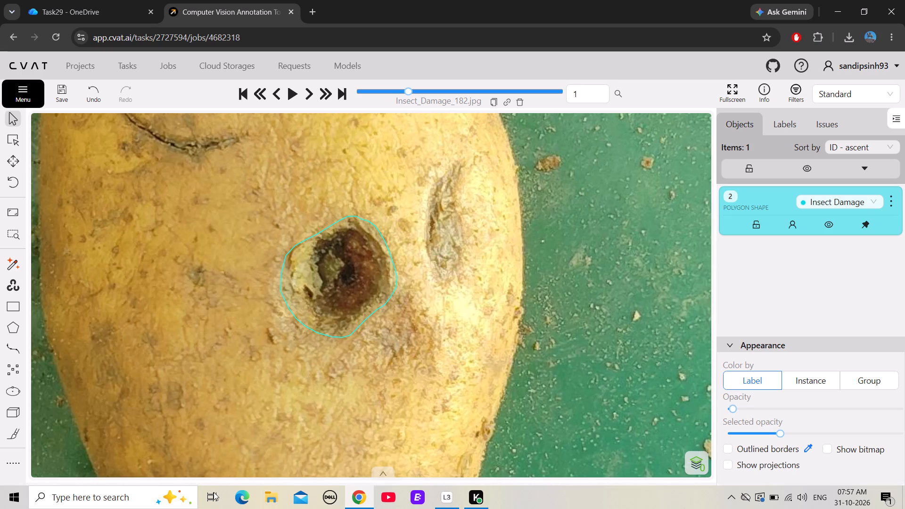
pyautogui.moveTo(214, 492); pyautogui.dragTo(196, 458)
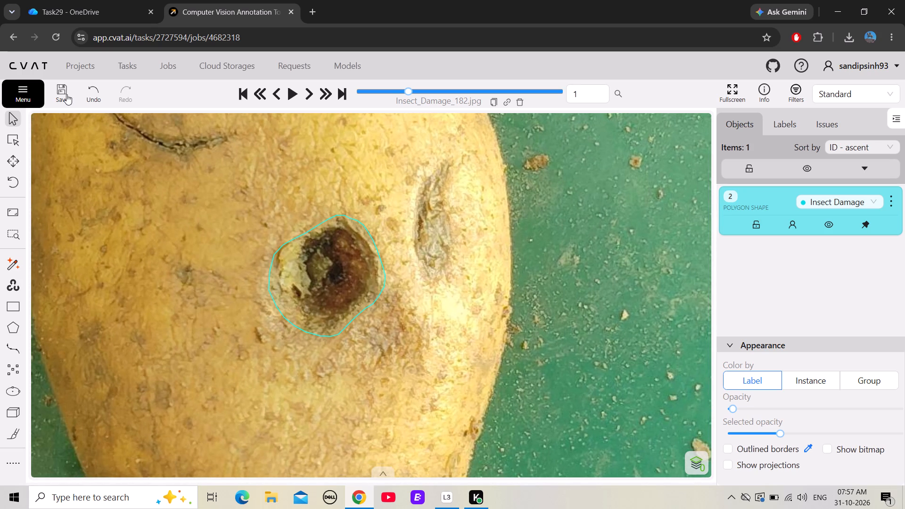
# Save the annotations and go to the next image, Insect_Damage_183.jpg, with its damage holes in view.
pyautogui.click(66, 94)
pyautogui.click(309, 96)
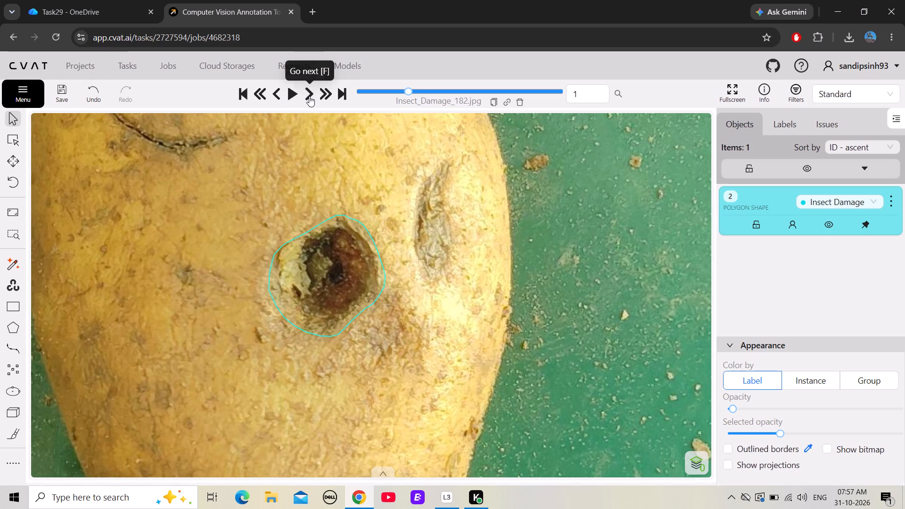
pyautogui.moveTo(100, 277); pyautogui.dragTo(207, 258)
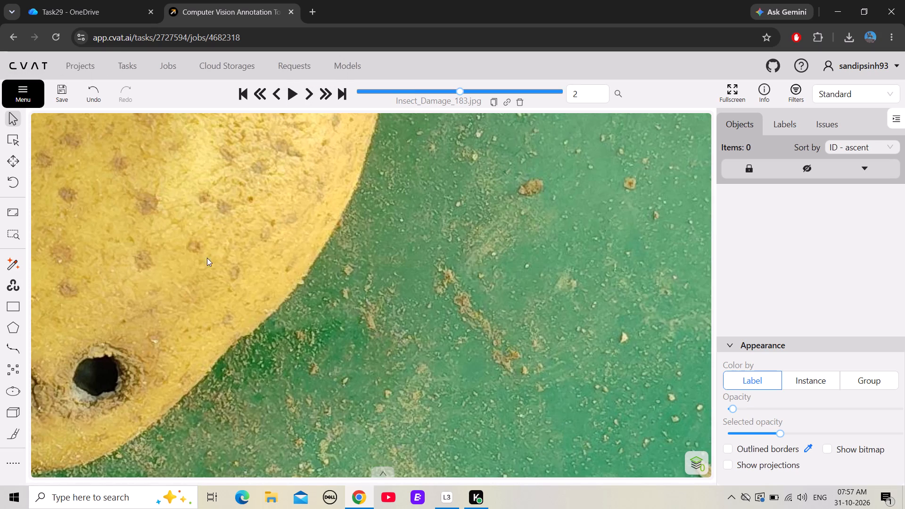
pyautogui.moveTo(207, 258); pyautogui.dragTo(343, 169)
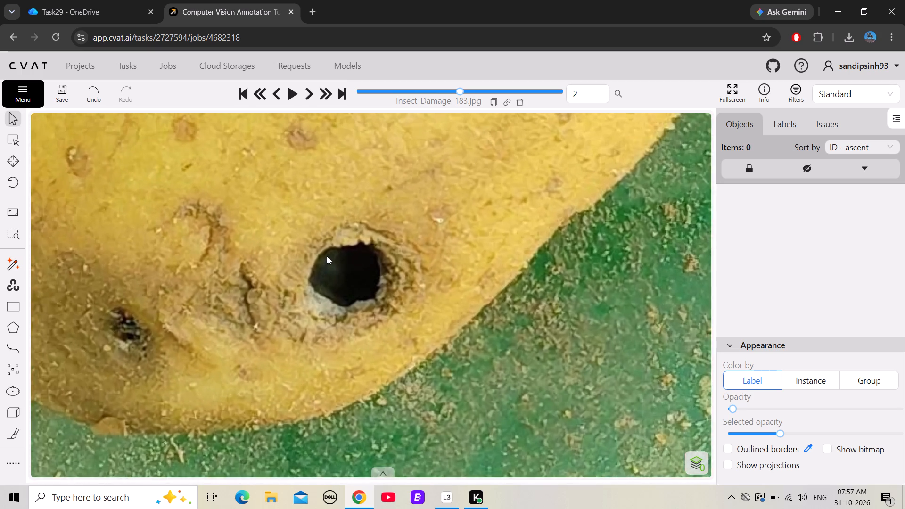
pyautogui.moveTo(327, 256); pyautogui.dragTo(451, 183)
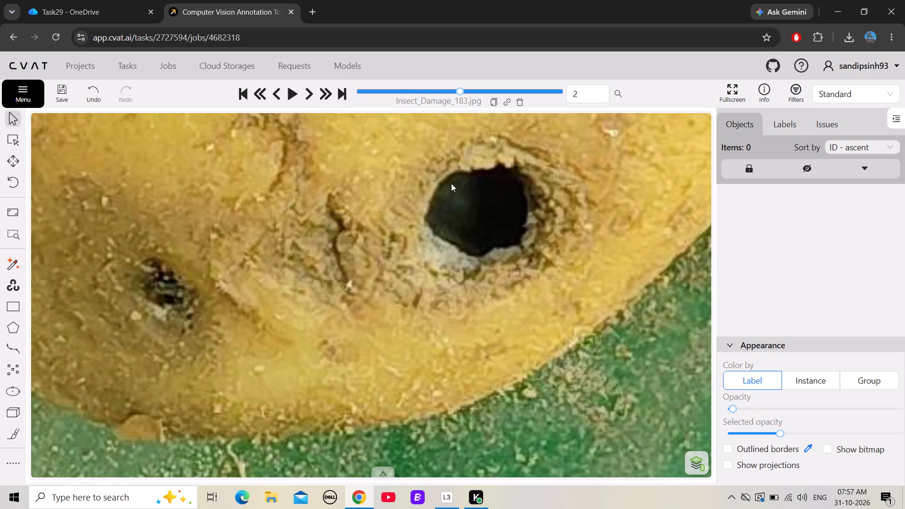
# Start a polygon at the large hole's upper-left rim and trace its left side down to the lower-left edge.
pyautogui.press('n')
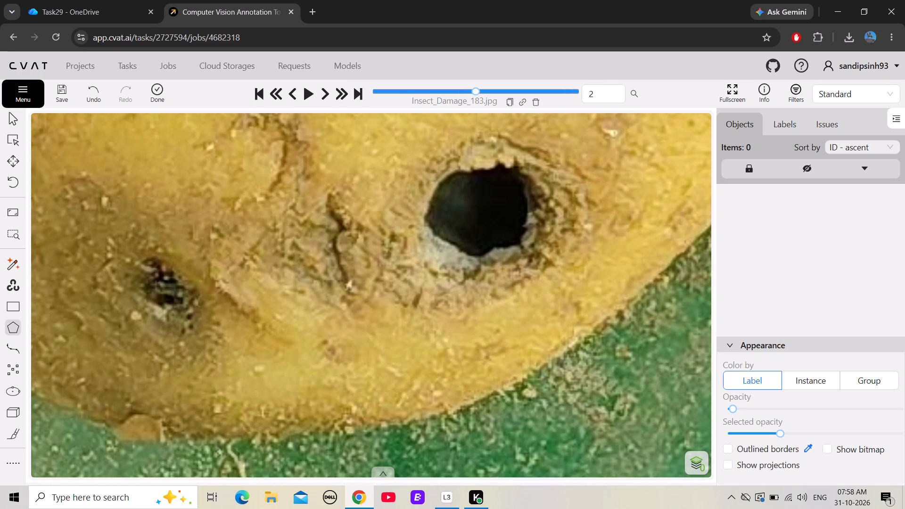
pyautogui.moveTo(428, 157); pyautogui.dragTo(423, 167)
pyautogui.moveTo(423, 167); pyautogui.dragTo(418, 171)
pyautogui.moveTo(418, 171); pyautogui.dragTo(409, 192)
pyautogui.moveTo(409, 192); pyautogui.dragTo(409, 197)
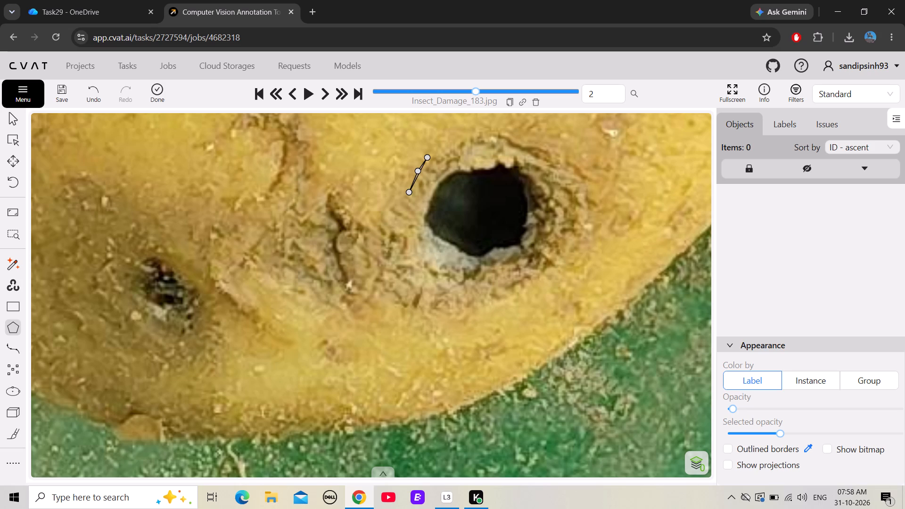
pyautogui.moveTo(409, 197); pyautogui.dragTo(409, 208)
pyautogui.click(409, 208)
pyautogui.moveTo(408, 227); pyautogui.dragTo(409, 236)
pyautogui.moveTo(409, 236); pyautogui.dragTo(410, 242)
pyautogui.moveTo(410, 242); pyautogui.dragTo(413, 258)
pyautogui.moveTo(413, 258); pyautogui.dragTo(418, 264)
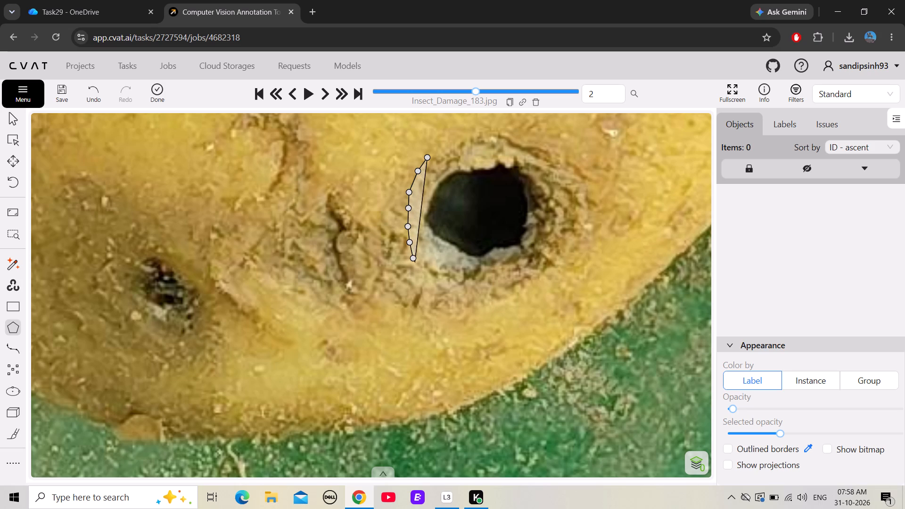
pyautogui.moveTo(418, 264); pyautogui.dragTo(421, 268)
pyautogui.moveTo(421, 268); pyautogui.dragTo(431, 271)
pyautogui.doubleClick(431, 271)
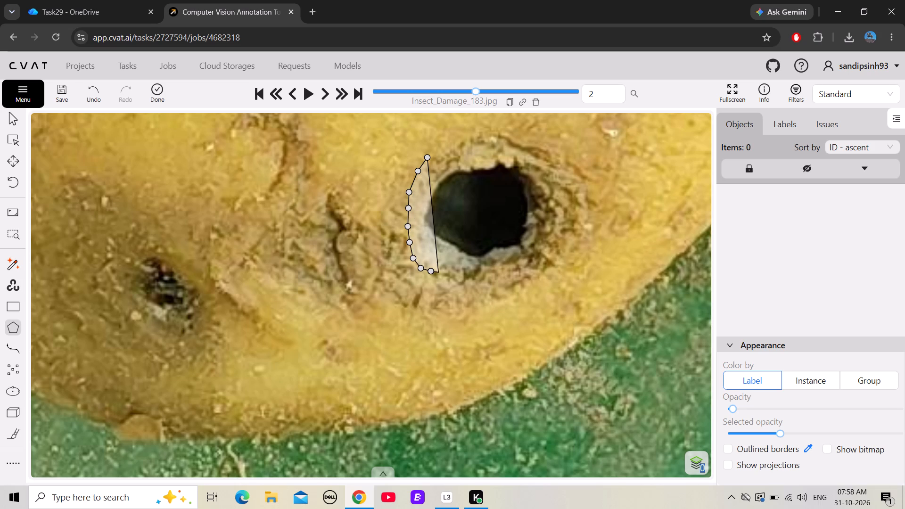
# Continue the polygon along the large hole's bottom rim and up to its lower-right edge.
pyautogui.moveTo(439, 273); pyautogui.dragTo(451, 276)
pyautogui.moveTo(451, 276); pyautogui.dragTo(463, 277)
pyautogui.moveTo(463, 277); pyautogui.dragTo(476, 278)
pyautogui.click(476, 278)
pyautogui.moveTo(487, 279); pyautogui.dragTo(498, 276)
pyautogui.moveTo(498, 276); pyautogui.dragTo(508, 273)
pyautogui.moveTo(508, 273); pyautogui.dragTo(519, 269)
pyautogui.moveTo(519, 269); pyautogui.dragTo(529, 260)
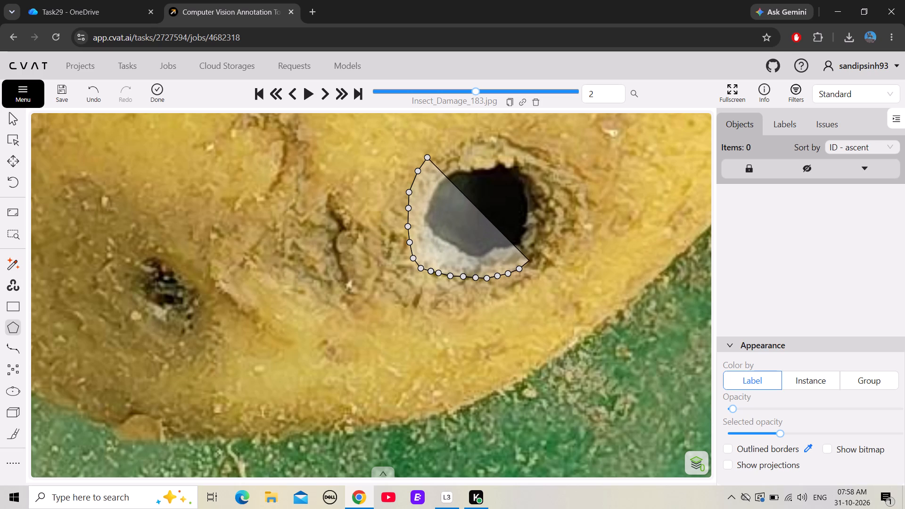
pyautogui.moveTo(529, 260); pyautogui.dragTo(539, 254)
pyautogui.moveTo(539, 254); pyautogui.dragTo(549, 242)
pyautogui.moveTo(549, 242); pyautogui.dragTo(554, 235)
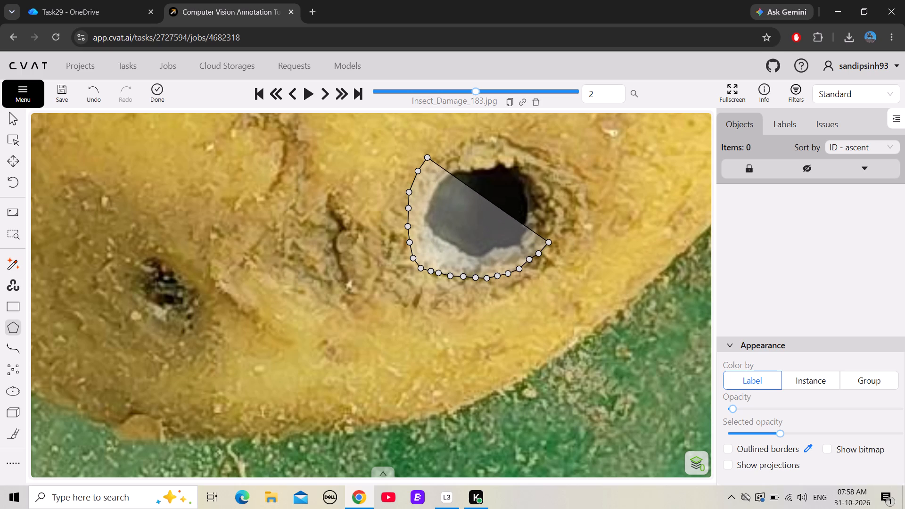
# Continue the polygon up the large hole's right rim to its upper-right edge.
pyautogui.moveTo(554, 235); pyautogui.dragTo(557, 230)
pyautogui.moveTo(557, 230); pyautogui.dragTo(562, 221)
pyautogui.moveTo(562, 221); pyautogui.dragTo(564, 205)
pyautogui.moveTo(564, 205); pyautogui.dragTo(561, 195)
pyautogui.moveTo(561, 195); pyautogui.dragTo(559, 183)
pyautogui.moveTo(559, 183); pyautogui.dragTo(558, 175)
pyautogui.moveTo(558, 175); pyautogui.dragTo(553, 159)
pyautogui.moveTo(553, 159); pyautogui.dragTo(548, 155)
pyautogui.moveTo(548, 155); pyautogui.dragTo(534, 148)
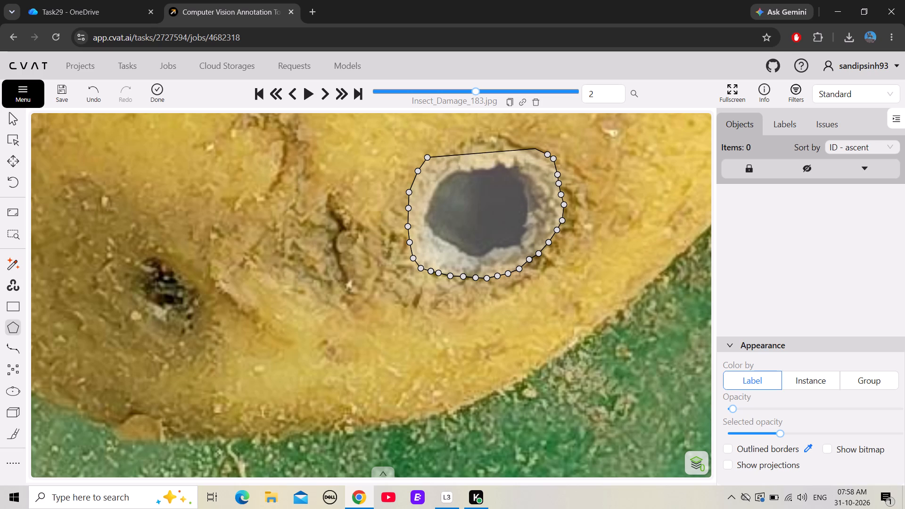
# Trace the large hole's top rim back towards the starting vertex and finish the Insect Damage polygon.
pyautogui.moveTo(534, 148); pyautogui.dragTo(527, 146)
pyautogui.moveTo(527, 146); pyautogui.dragTo(512, 140)
pyautogui.moveTo(512, 140); pyautogui.dragTo(507, 139)
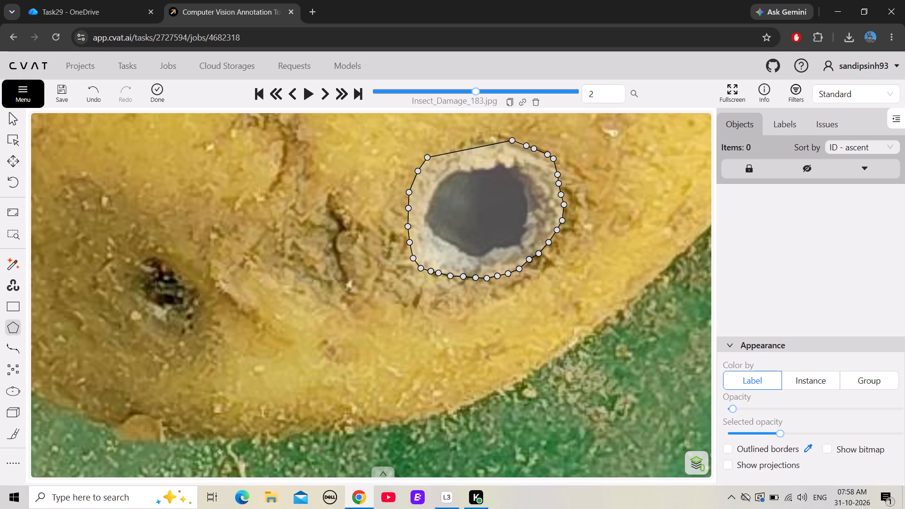
pyautogui.moveTo(507, 139); pyautogui.dragTo(498, 138)
pyautogui.moveTo(498, 138); pyautogui.dragTo(482, 138)
pyautogui.moveTo(482, 138); pyautogui.dragTo(469, 142)
pyautogui.moveTo(469, 142); pyautogui.dragTo(455, 147)
pyautogui.moveTo(455, 147); pyautogui.dragTo(444, 151)
pyautogui.click(444, 151)
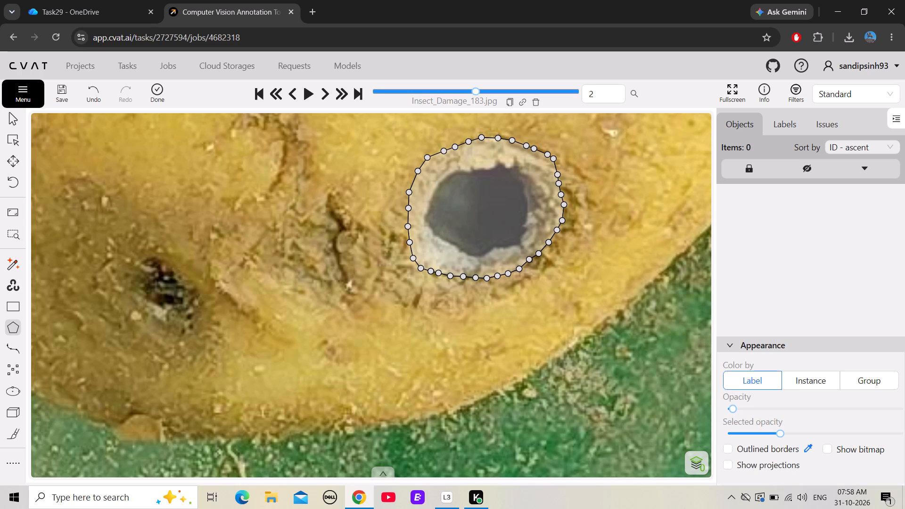
pyautogui.press('n')
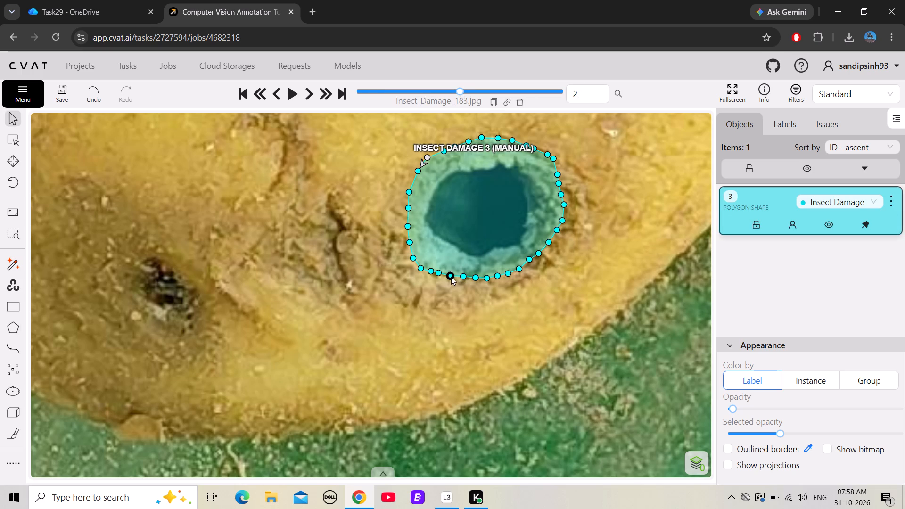
# Move the bottom and lower-left vertices of the large hole's polygon outward to take in more of the damaged rim.
pyautogui.moveTo(451, 277); pyautogui.dragTo(452, 281)
pyautogui.moveTo(462, 276); pyautogui.dragTo(462, 286)
pyautogui.moveTo(474, 277); pyautogui.dragTo(473, 285)
pyautogui.moveTo(485, 278); pyautogui.dragTo(485, 283)
pyautogui.moveTo(439, 274); pyautogui.dragTo(442, 279)
pyautogui.click(441, 301)
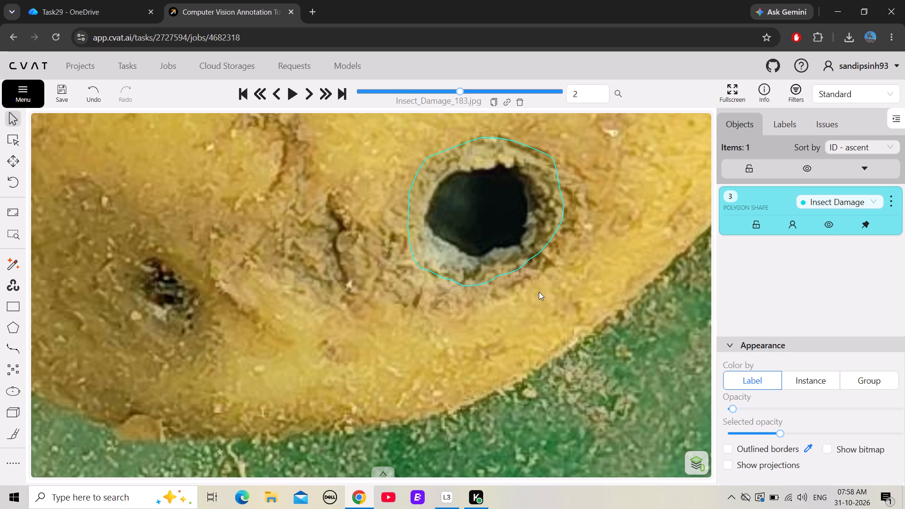
# Move the lower-right vertices of the large hole's polygon outward to smooth the outline around the damaged rim.
pyautogui.moveTo(528, 256); pyautogui.dragTo(534, 260)
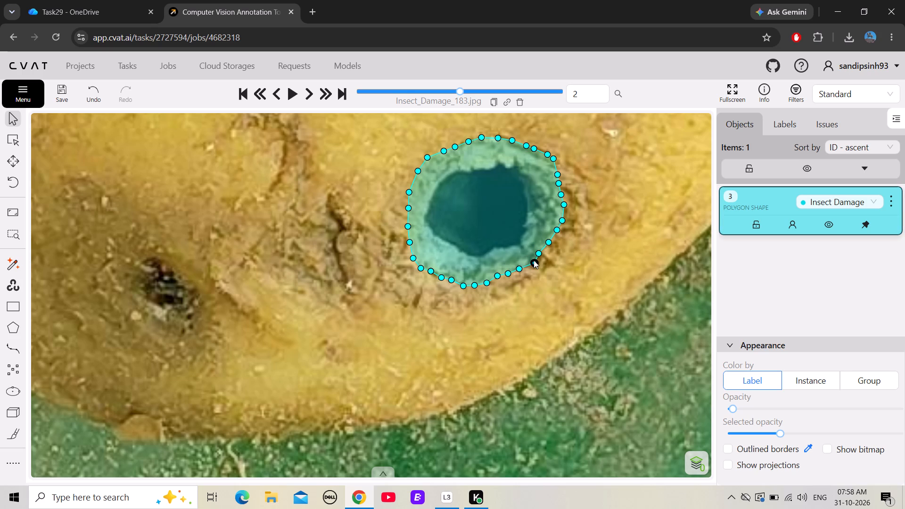
pyautogui.moveTo(540, 254); pyautogui.dragTo(545, 256)
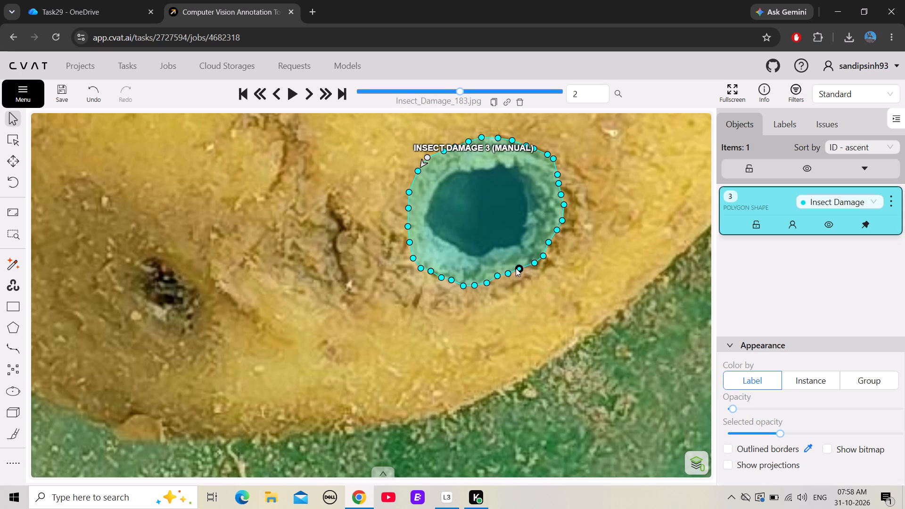
pyautogui.moveTo(516, 268); pyautogui.dragTo(520, 271)
pyautogui.moveTo(506, 271); pyautogui.dragTo(510, 275)
pyautogui.moveTo(498, 274); pyautogui.dragTo(500, 281)
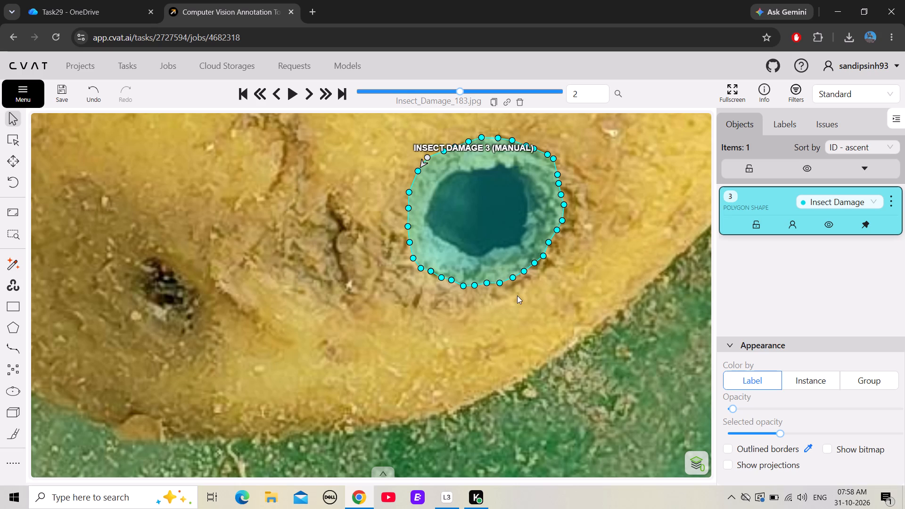
pyautogui.click(517, 296)
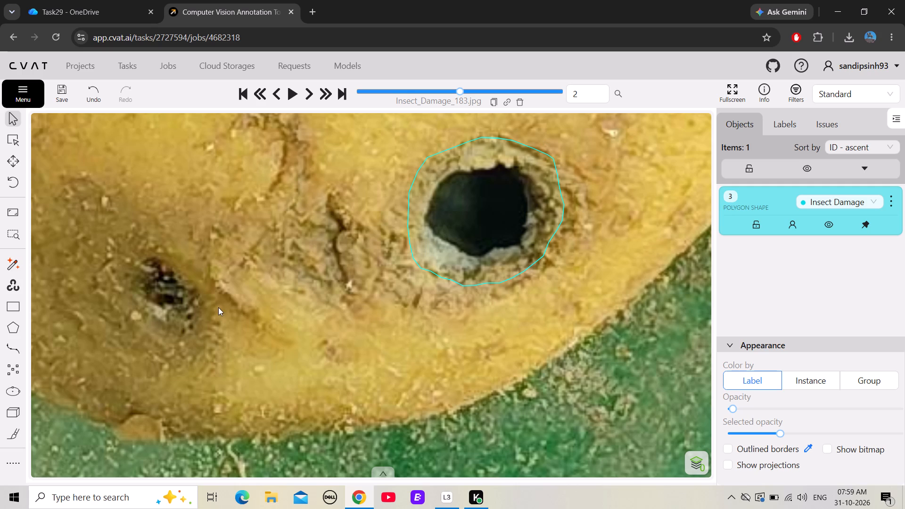
# Start a second polygon at the small hole's upper-left edge and trace its left and bottom edges to the lower right.
pyautogui.press('n')
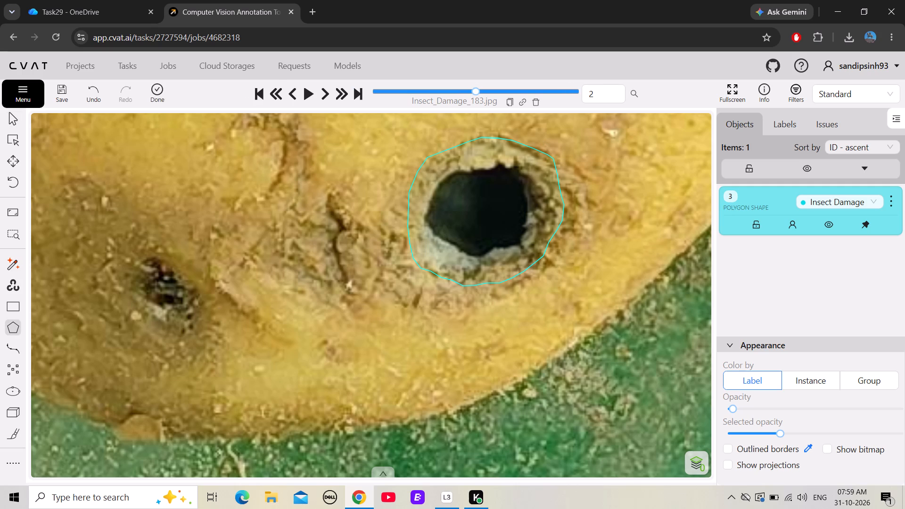
pyautogui.moveTo(143, 256); pyautogui.dragTo(131, 266)
pyautogui.moveTo(131, 266); pyautogui.dragTo(126, 280)
pyautogui.moveTo(126, 280); pyautogui.dragTo(125, 297)
pyautogui.moveTo(125, 297); pyautogui.dragTo(127, 312)
pyautogui.moveTo(127, 312); pyautogui.dragTo(138, 320)
pyautogui.moveTo(136, 322); pyautogui.dragTo(147, 332)
pyautogui.moveTo(147, 332); pyautogui.dragTo(155, 337)
pyautogui.moveTo(155, 337); pyautogui.dragTo(165, 341)
pyautogui.moveTo(165, 341); pyautogui.dragTo(175, 343)
pyautogui.moveTo(175, 343); pyautogui.dragTo(189, 342)
pyautogui.moveTo(189, 342); pyautogui.dragTo(196, 336)
pyautogui.moveTo(196, 336); pyautogui.dragTo(201, 324)
pyautogui.moveTo(201, 324); pyautogui.dragTo(203, 319)
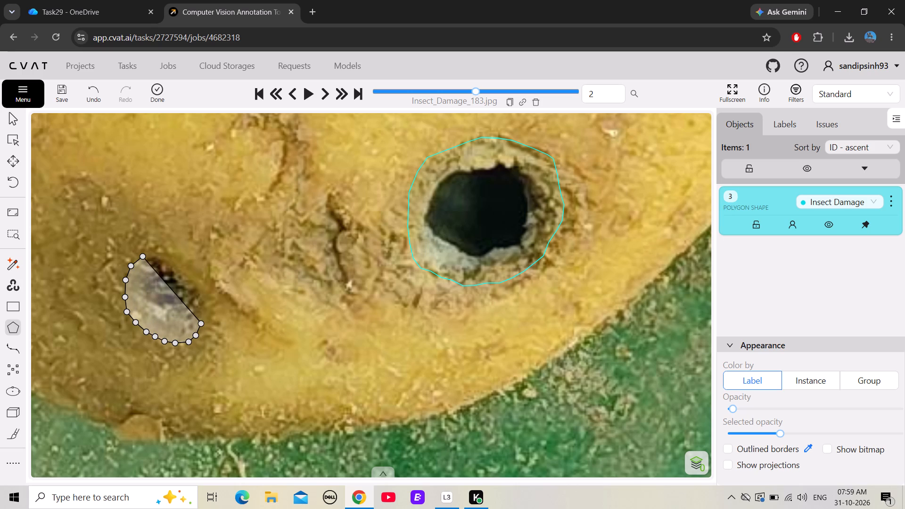
# Trace the small hole's right and top edges back towards the starting vertex and finish the Insect Damage polygon.
pyautogui.moveTo(203, 319); pyautogui.dragTo(204, 313)
pyautogui.moveTo(204, 313); pyautogui.dragTo(205, 302)
pyautogui.moveTo(205, 302); pyautogui.dragTo(206, 292)
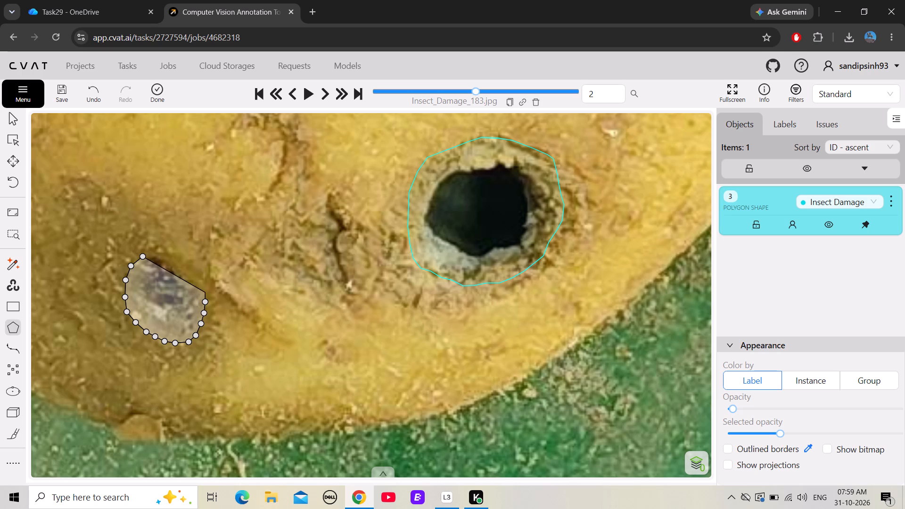
pyautogui.moveTo(206, 292); pyautogui.dragTo(206, 288)
pyautogui.moveTo(206, 288); pyautogui.dragTo(194, 276)
pyautogui.moveTo(194, 276); pyautogui.dragTo(187, 267)
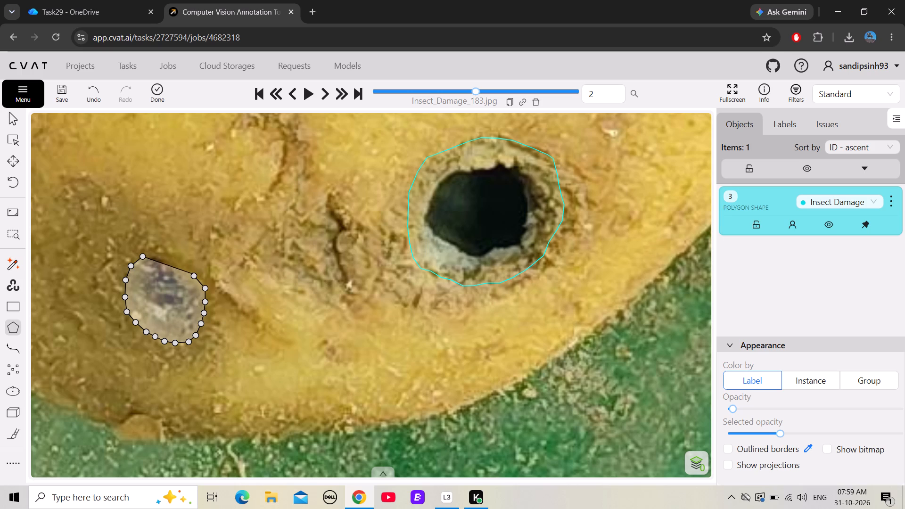
pyautogui.moveTo(187, 267); pyautogui.dragTo(186, 266)
pyautogui.moveTo(186, 266); pyautogui.dragTo(179, 260)
pyautogui.moveTo(179, 260); pyautogui.dragTo(170, 256)
pyautogui.moveTo(170, 256); pyautogui.dragTo(160, 254)
pyautogui.moveTo(160, 254); pyautogui.dragTo(153, 254)
pyautogui.click(153, 254)
pyautogui.press('n')
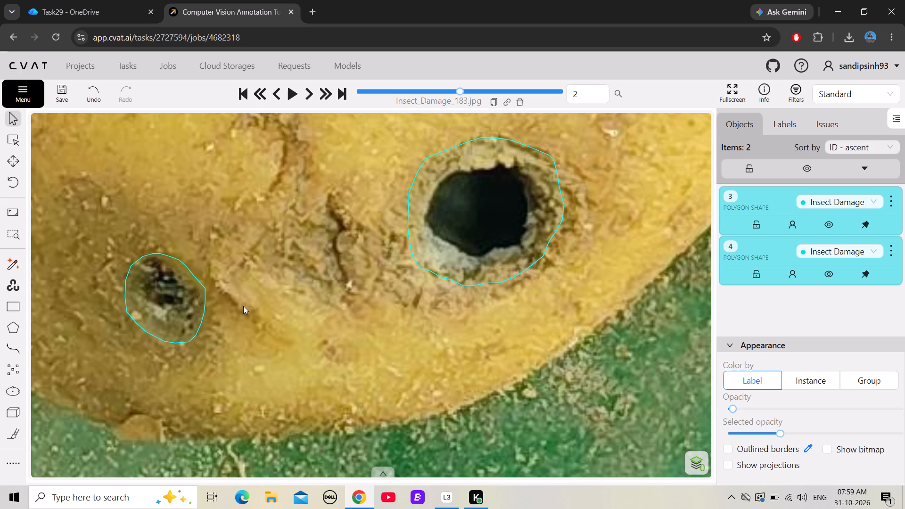
# Nudge the vertex on the right edge of the small hole's polygon slightly inward.
pyautogui.click(207, 286)
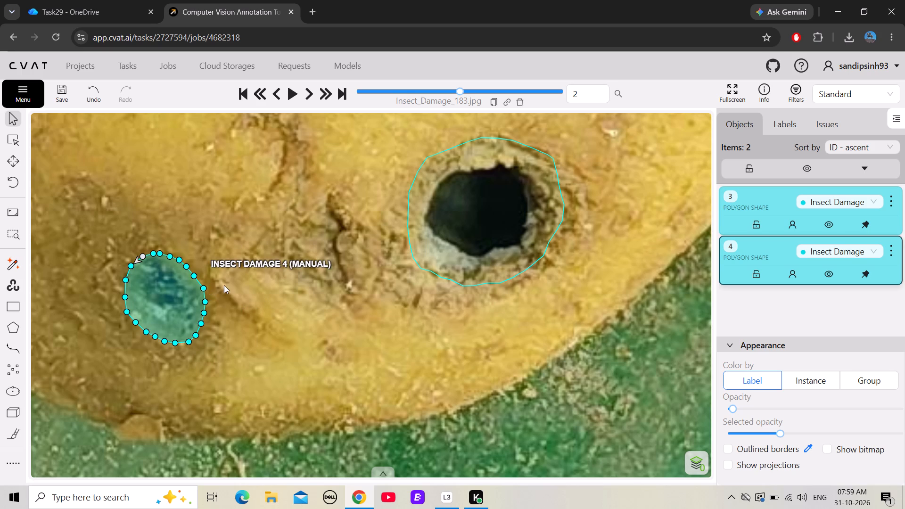
pyautogui.click(224, 285)
pyautogui.click(201, 287)
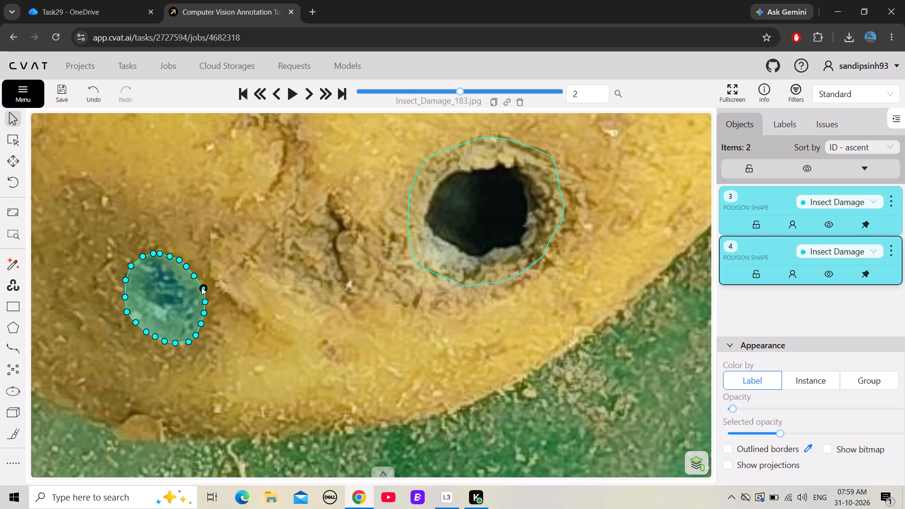
pyautogui.click(225, 288)
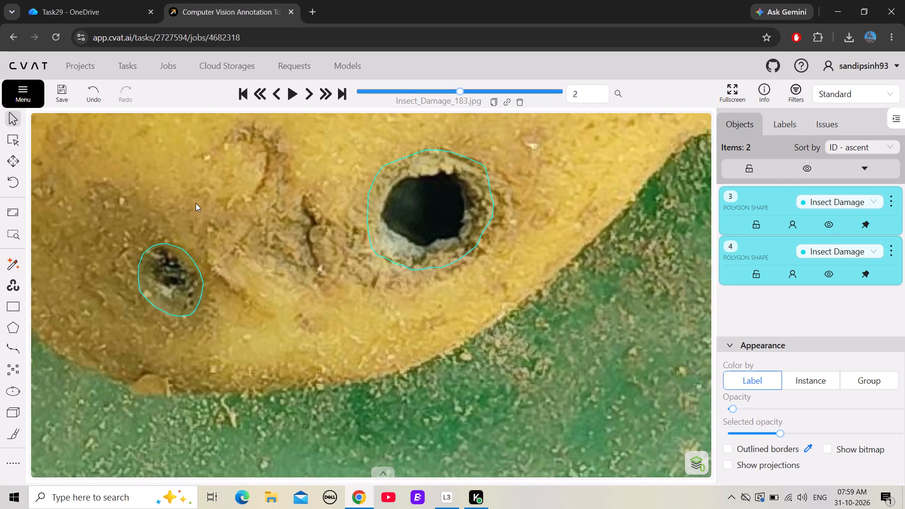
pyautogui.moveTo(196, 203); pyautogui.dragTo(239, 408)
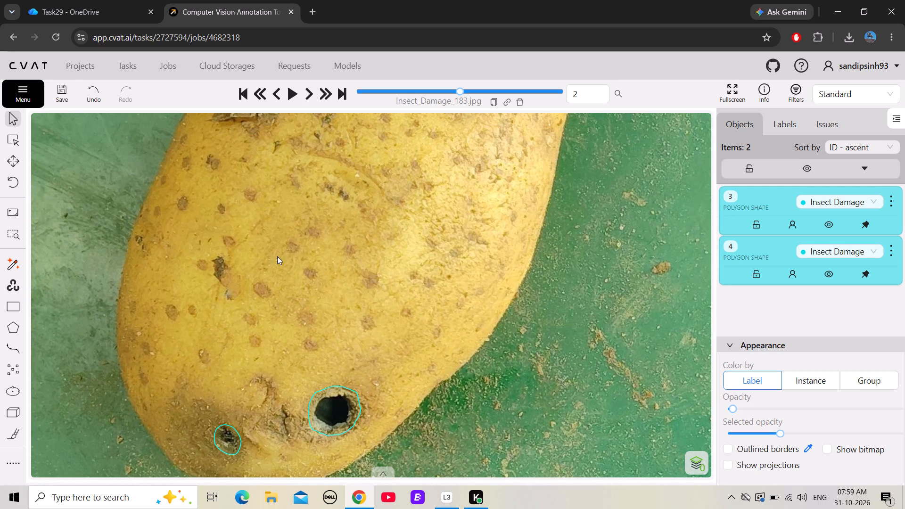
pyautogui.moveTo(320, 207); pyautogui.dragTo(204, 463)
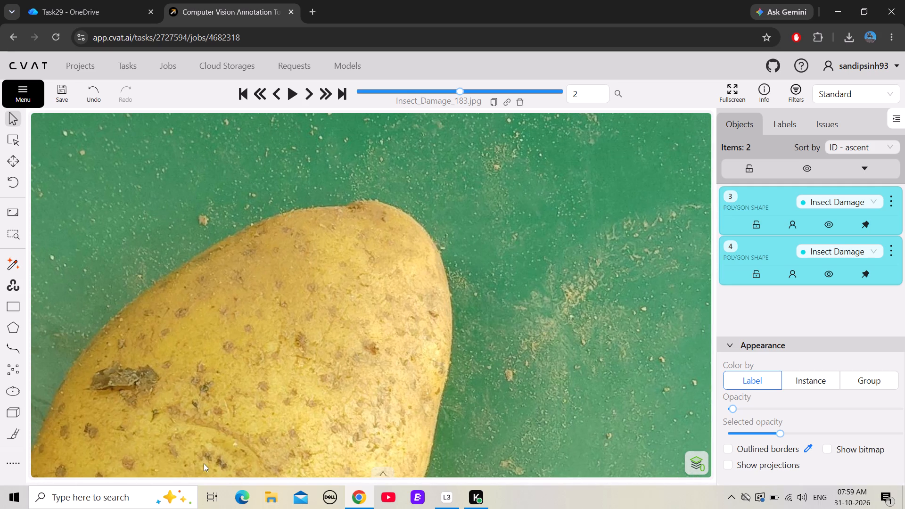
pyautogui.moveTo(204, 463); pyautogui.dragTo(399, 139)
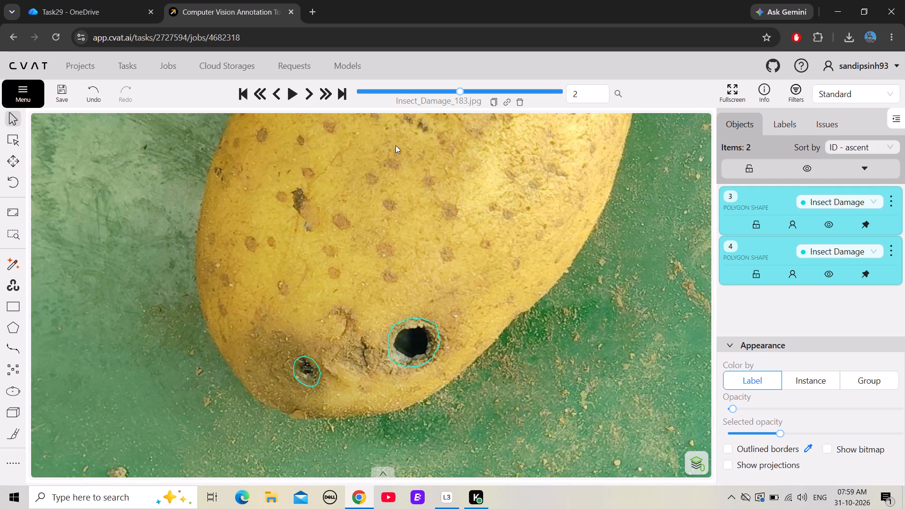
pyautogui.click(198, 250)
# Save the annotations of Insect_Damage_183.jpg and advance to Insect_Damage_184.jpg.
pyautogui.click(65, 93)
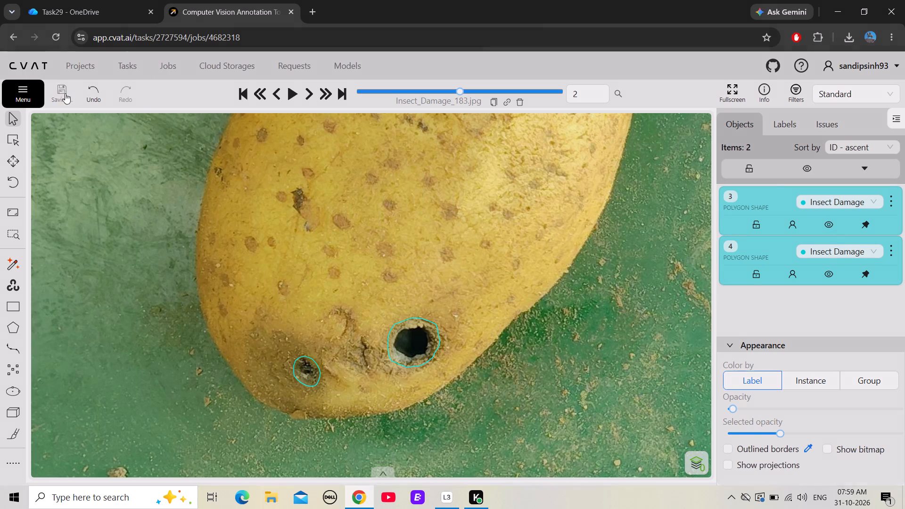
pyautogui.press('f')
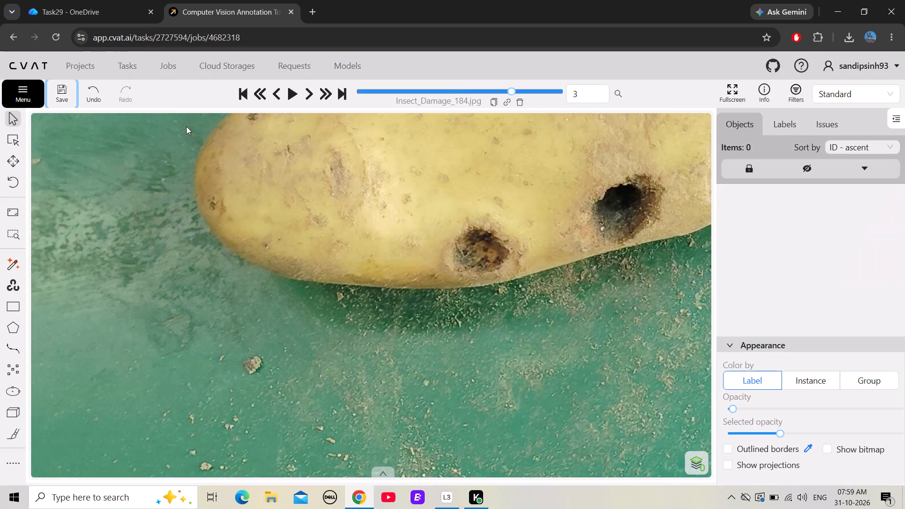
# Start a polygon at the upper-left rim of the potato's left hole and trace its left edge down to the lower left.
pyautogui.moveTo(609, 149); pyautogui.dragTo(304, 378)
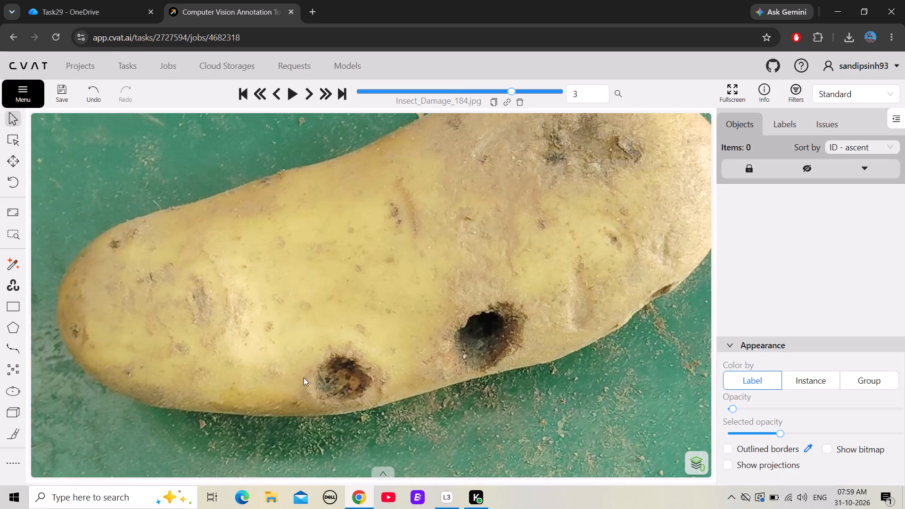
pyautogui.moveTo(304, 378); pyautogui.dragTo(466, 228)
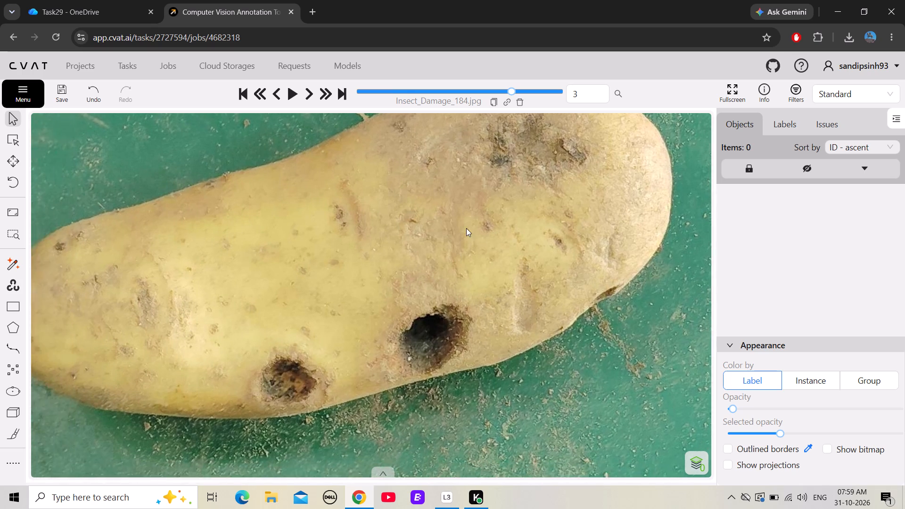
pyautogui.moveTo(466, 228); pyautogui.dragTo(519, 183)
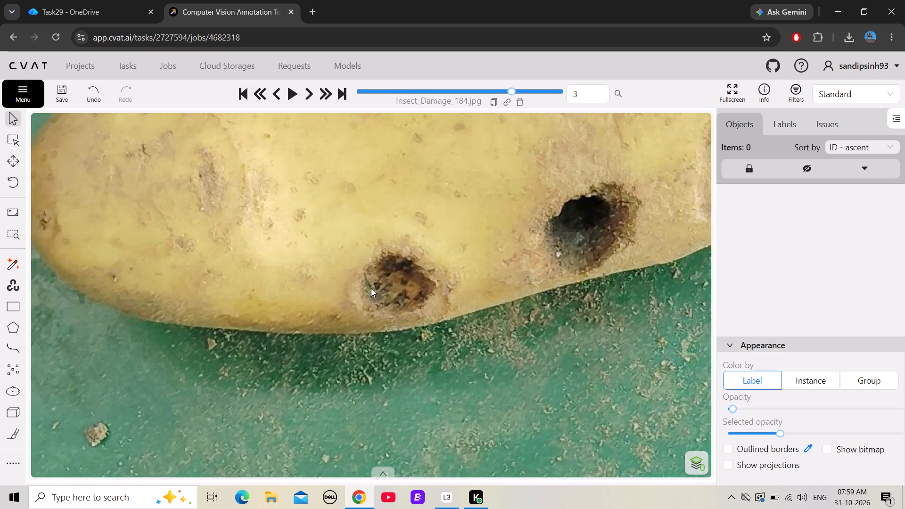
pyautogui.press('n')
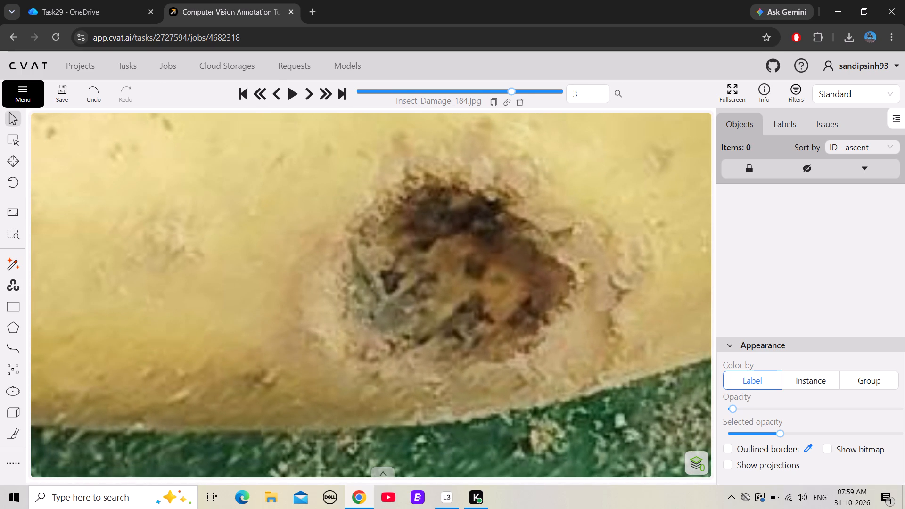
pyautogui.moveTo(355, 197); pyautogui.dragTo(343, 217)
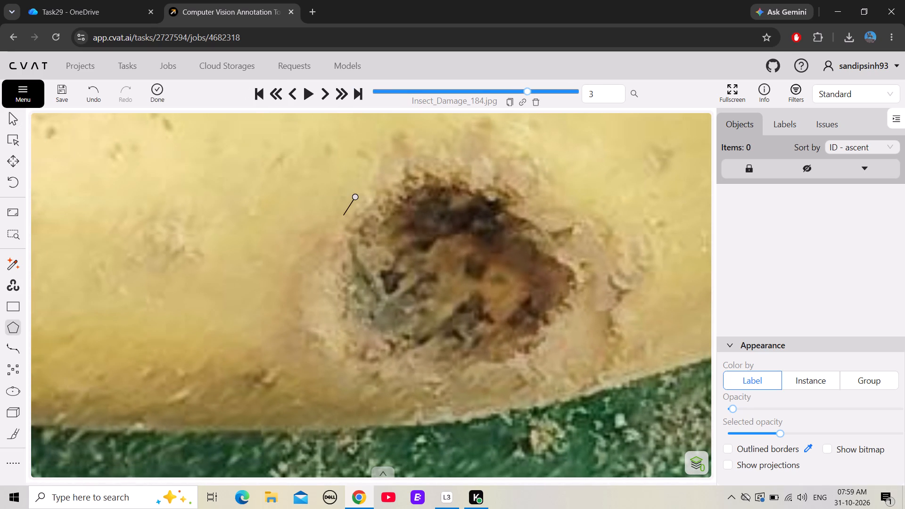
pyautogui.moveTo(343, 217); pyautogui.dragTo(340, 221)
pyautogui.moveTo(340, 221); pyautogui.dragTo(326, 255)
pyautogui.click(326, 255)
pyautogui.moveTo(324, 282); pyautogui.dragTo(329, 305)
pyautogui.moveTo(329, 305); pyautogui.dragTo(332, 309)
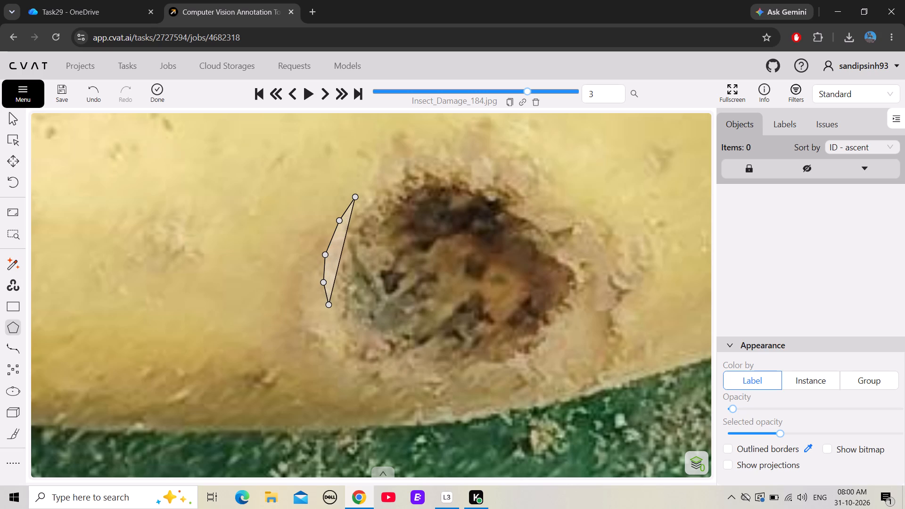
pyautogui.moveTo(332, 309); pyautogui.dragTo(337, 321)
pyautogui.moveTo(337, 321); pyautogui.dragTo(343, 341)
pyautogui.moveTo(343, 341); pyautogui.dragTo(353, 357)
pyautogui.moveTo(353, 357); pyautogui.dragTo(370, 367)
# Continue the polygon along the left hole's bottom edge and up around its lower-right rim.
pyautogui.moveTo(370, 367); pyautogui.dragTo(388, 369)
pyautogui.moveTo(388, 369); pyautogui.dragTo(401, 371)
pyautogui.moveTo(401, 371); pyautogui.dragTo(435, 374)
pyautogui.click(435, 374)
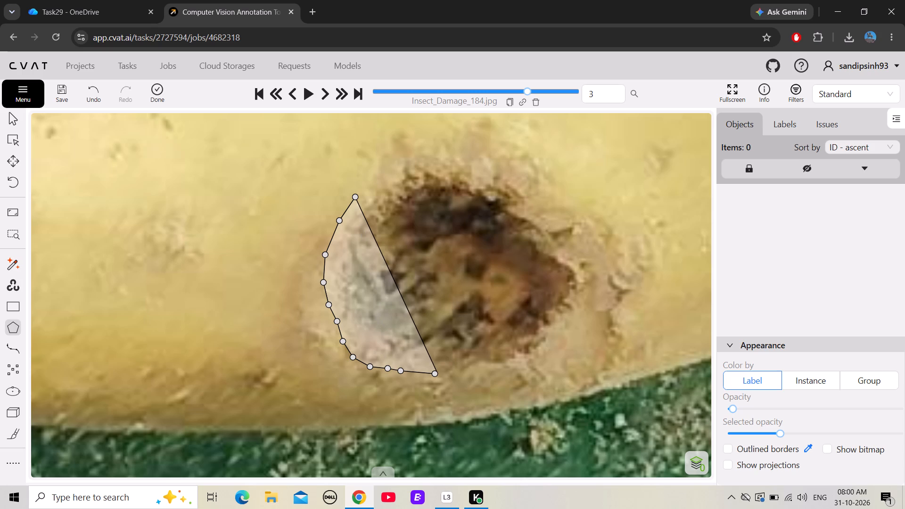
pyautogui.moveTo(451, 374); pyautogui.dragTo(471, 375)
pyautogui.moveTo(471, 375); pyautogui.dragTo(486, 373)
pyautogui.moveTo(486, 373); pyautogui.dragTo(500, 373)
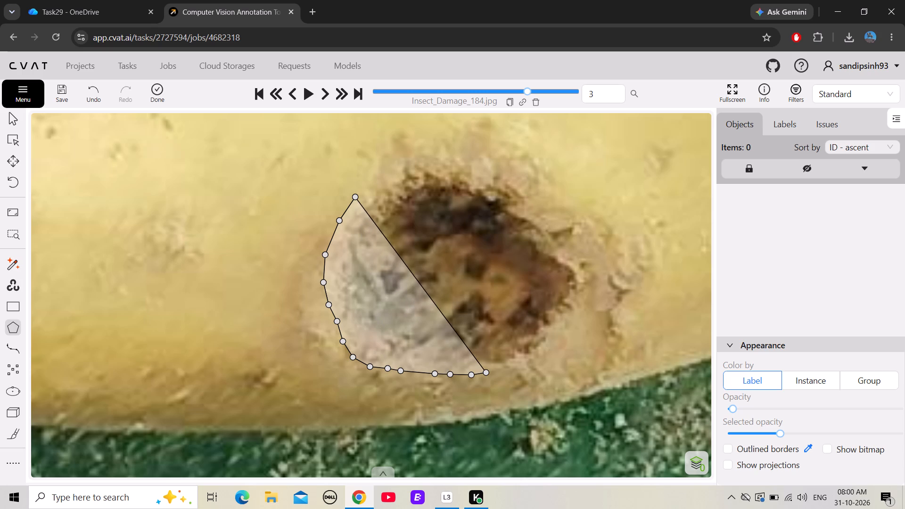
pyautogui.moveTo(500, 373); pyautogui.dragTo(503, 374)
pyautogui.moveTo(503, 374); pyautogui.dragTo(518, 373)
pyautogui.moveTo(518, 373); pyautogui.dragTo(536, 363)
pyautogui.moveTo(536, 363); pyautogui.dragTo(551, 347)
pyautogui.moveTo(551, 347); pyautogui.dragTo(564, 330)
pyautogui.moveTo(564, 330); pyautogui.dragTo(574, 321)
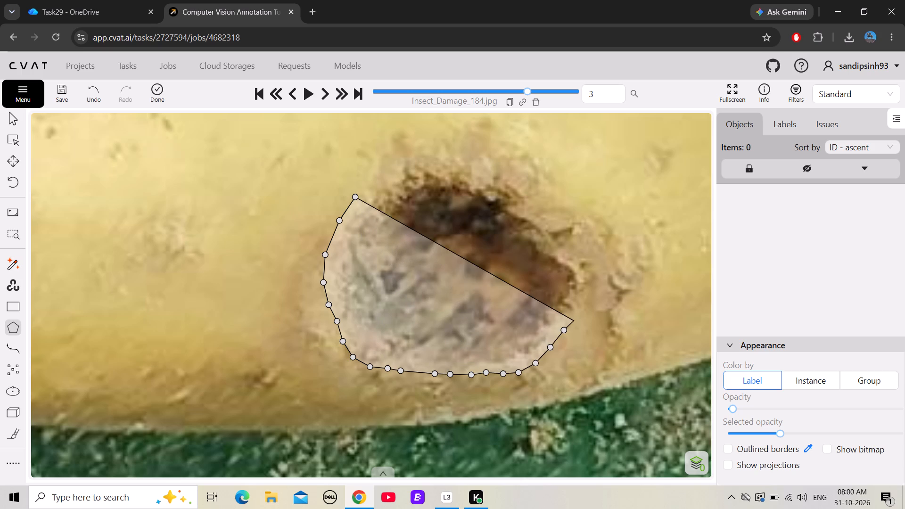
# Trace the left hole's right edge upward and around its upper-right rim.
pyautogui.moveTo(574, 321); pyautogui.dragTo(590, 303)
pyautogui.moveTo(590, 303); pyautogui.dragTo(599, 279)
pyautogui.moveTo(599, 279); pyautogui.dragTo(596, 268)
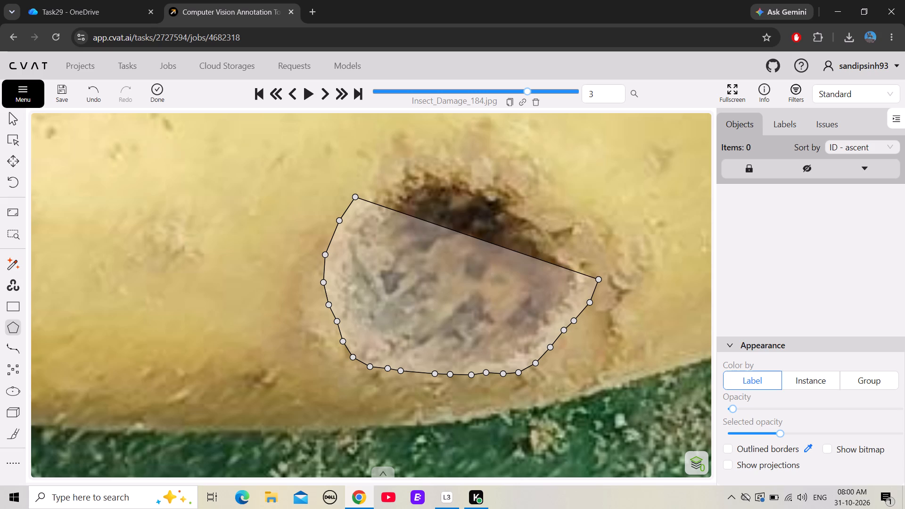
pyautogui.moveTo(596, 268); pyautogui.dragTo(594, 263)
pyautogui.moveTo(594, 263); pyautogui.dragTo(589, 246)
pyautogui.moveTo(589, 246); pyautogui.dragTo(576, 225)
pyautogui.moveTo(576, 225); pyautogui.dragTo(554, 207)
pyautogui.moveTo(554, 207); pyautogui.dragTo(537, 190)
pyautogui.moveTo(537, 190); pyautogui.dragTo(531, 188)
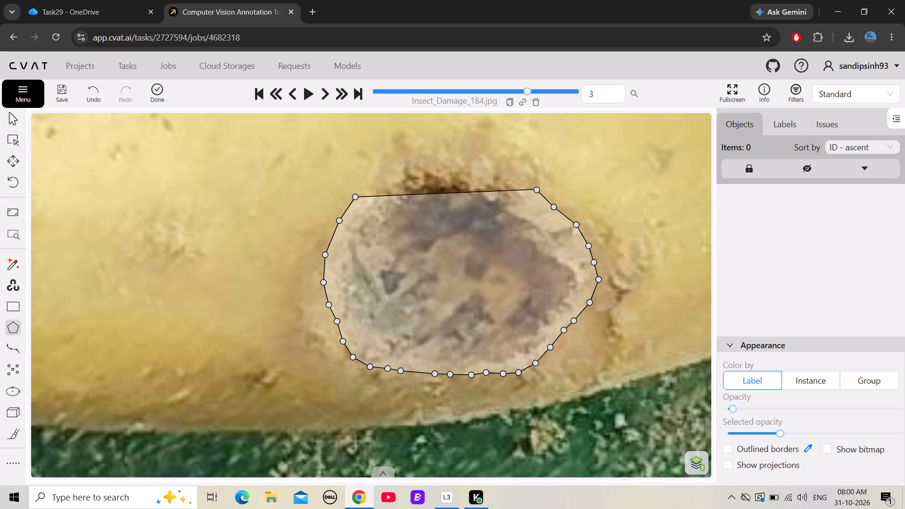
pyautogui.moveTo(531, 188); pyautogui.dragTo(518, 181)
pyautogui.moveTo(518, 181); pyautogui.dragTo(503, 167)
pyautogui.moveTo(503, 167); pyautogui.dragTo(490, 159)
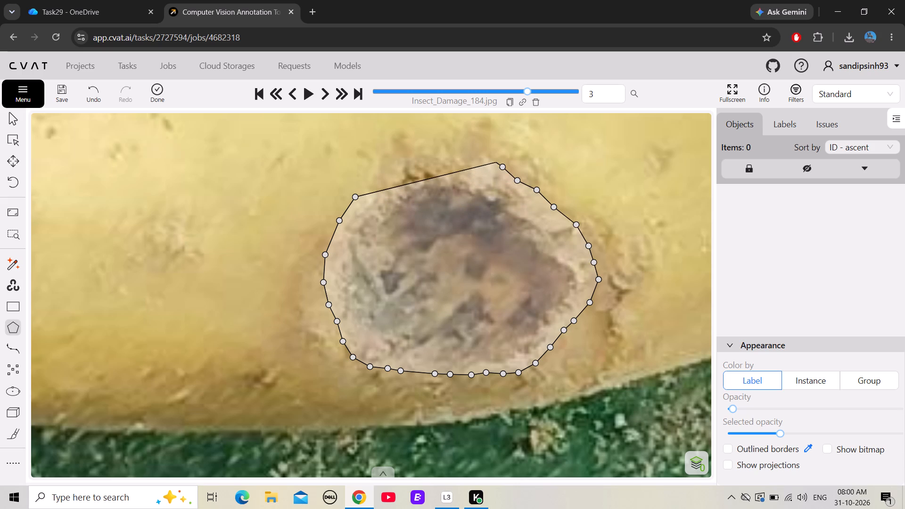
# Trace the left hole's top edge back towards the starting vertex and finish the Insect Damage polygon.
pyautogui.moveTo(490, 159); pyautogui.dragTo(483, 158)
pyautogui.moveTo(483, 158); pyautogui.dragTo(465, 153)
pyautogui.moveTo(465, 153); pyautogui.dragTo(446, 153)
pyautogui.moveTo(446, 153); pyautogui.dragTo(428, 153)
pyautogui.moveTo(428, 153); pyautogui.dragTo(412, 157)
pyautogui.moveTo(412, 157); pyautogui.dragTo(396, 164)
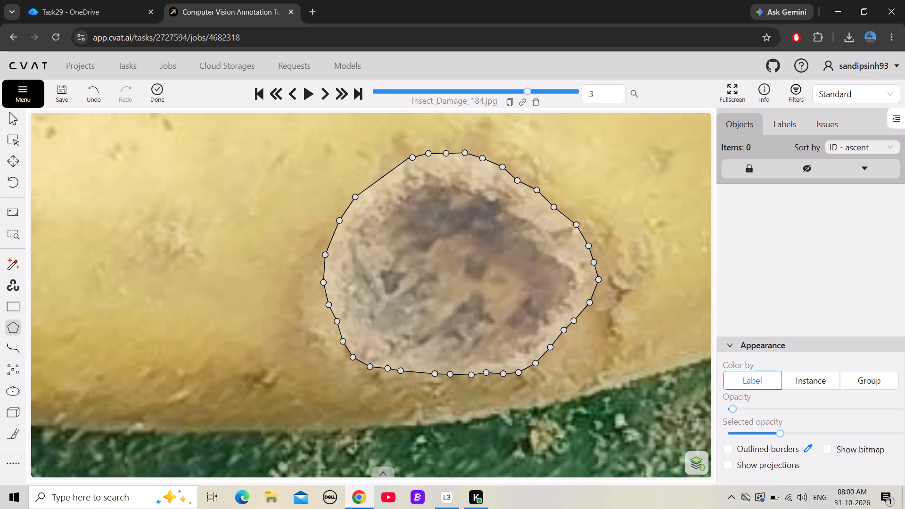
pyautogui.moveTo(396, 164); pyautogui.dragTo(383, 172)
pyautogui.moveTo(383, 172); pyautogui.dragTo(373, 181)
pyautogui.moveTo(373, 181); pyautogui.dragTo(366, 187)
pyautogui.click(366, 187)
pyautogui.press('n')
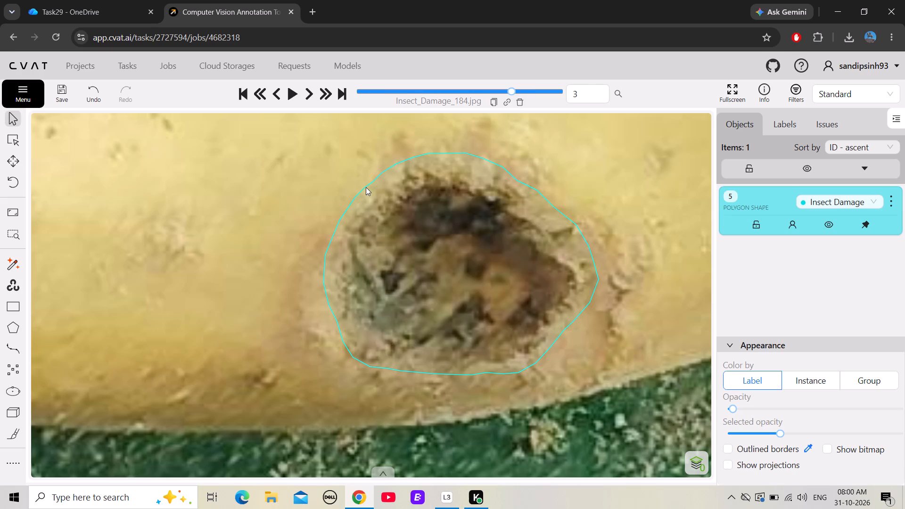
# Nudge the vertex at the right extreme of the left hole's polygon slightly inward.
pyautogui.moveTo(598, 278); pyautogui.dragTo(593, 280)
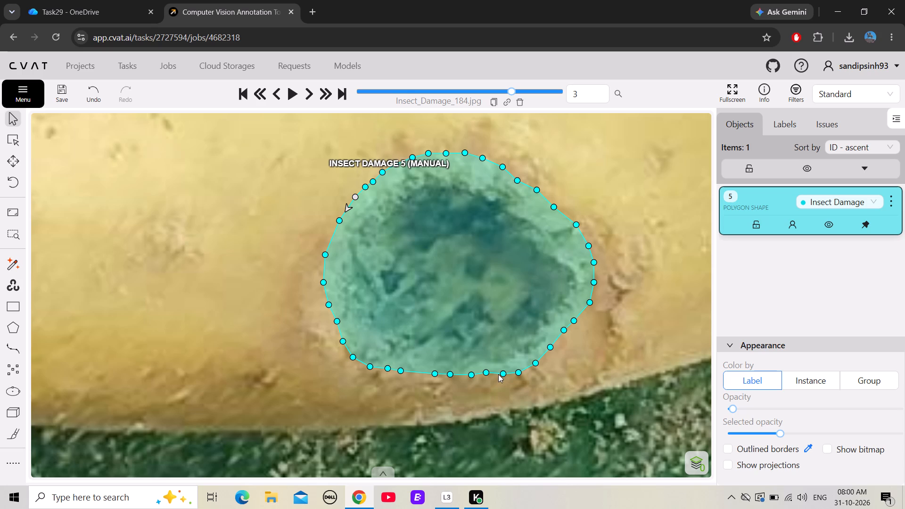
# Move the vertices along the bottom edge of the left hole's polygon outward to smooth its lower outline.
pyautogui.click(484, 371)
pyautogui.click(503, 375)
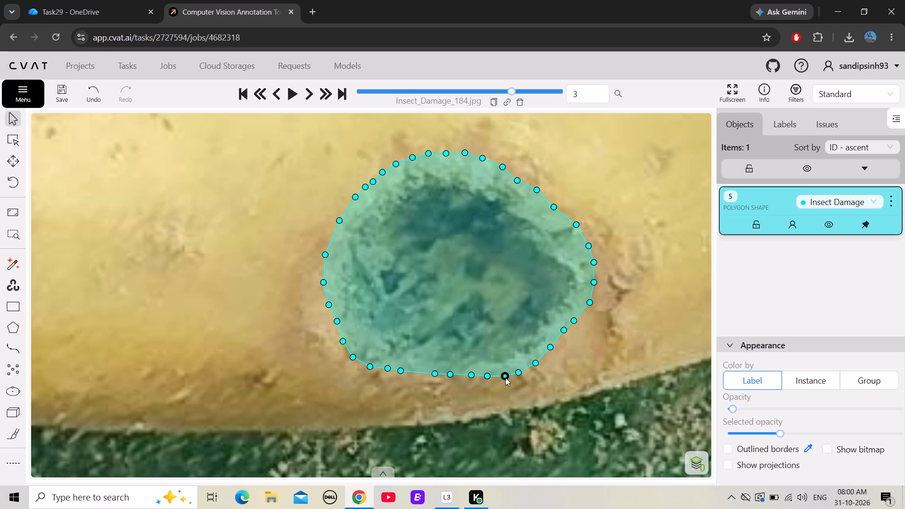
pyautogui.click(537, 379)
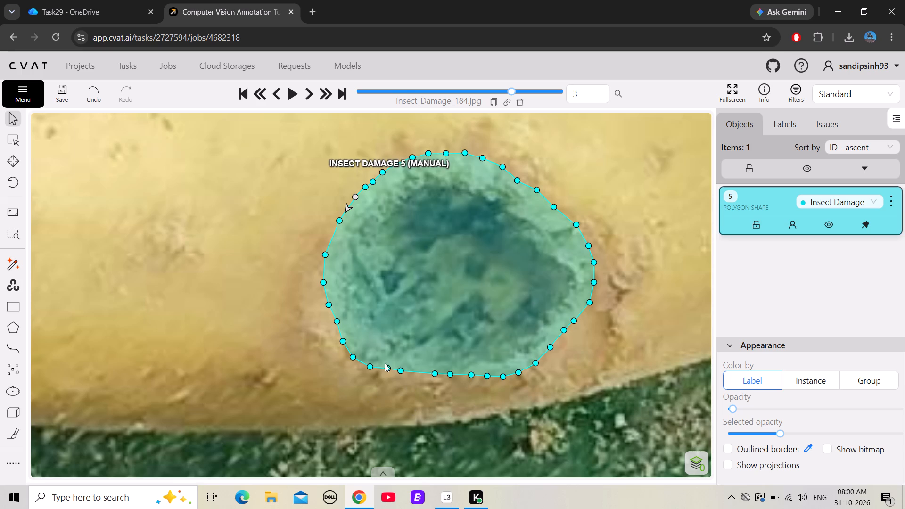
pyautogui.moveTo(390, 368); pyautogui.dragTo(390, 371)
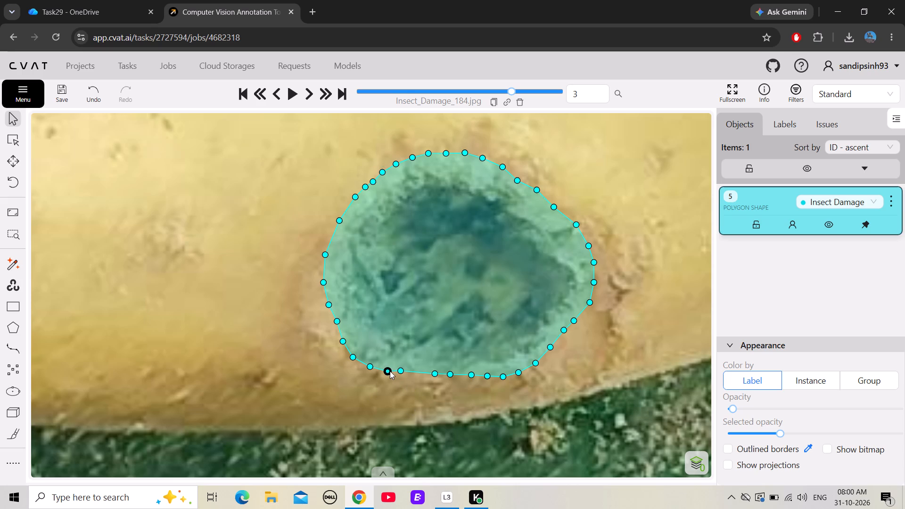
pyautogui.moveTo(390, 371); pyautogui.dragTo(390, 373)
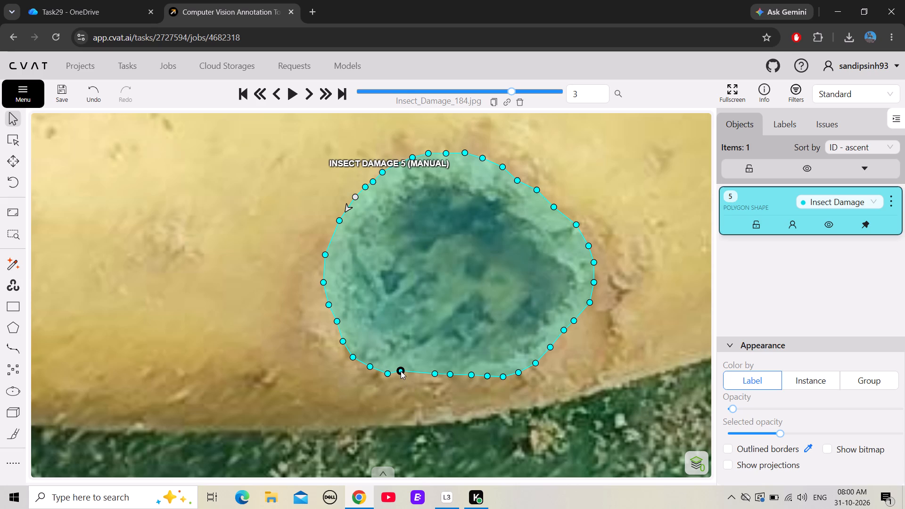
pyautogui.moveTo(401, 371); pyautogui.dragTo(413, 377)
pyautogui.moveTo(434, 372); pyautogui.dragTo(436, 379)
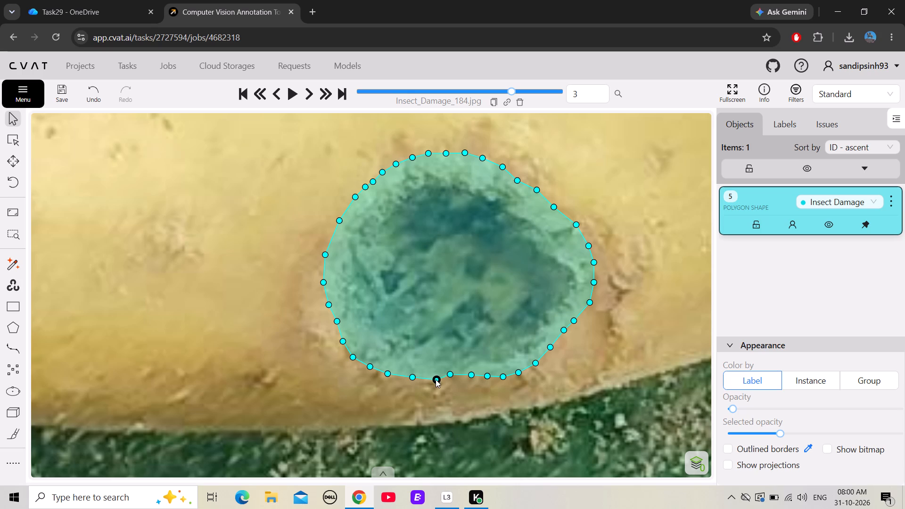
pyautogui.moveTo(449, 374); pyautogui.dragTo(459, 379)
pyautogui.moveTo(459, 379); pyautogui.dragTo(460, 381)
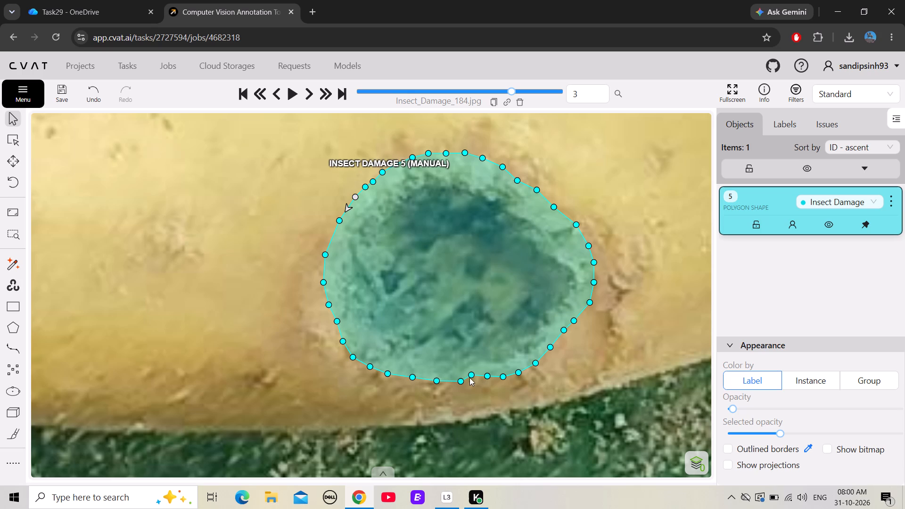
pyautogui.moveTo(470, 373); pyautogui.dragTo(476, 380)
pyautogui.moveTo(486, 377); pyautogui.dragTo(491, 382)
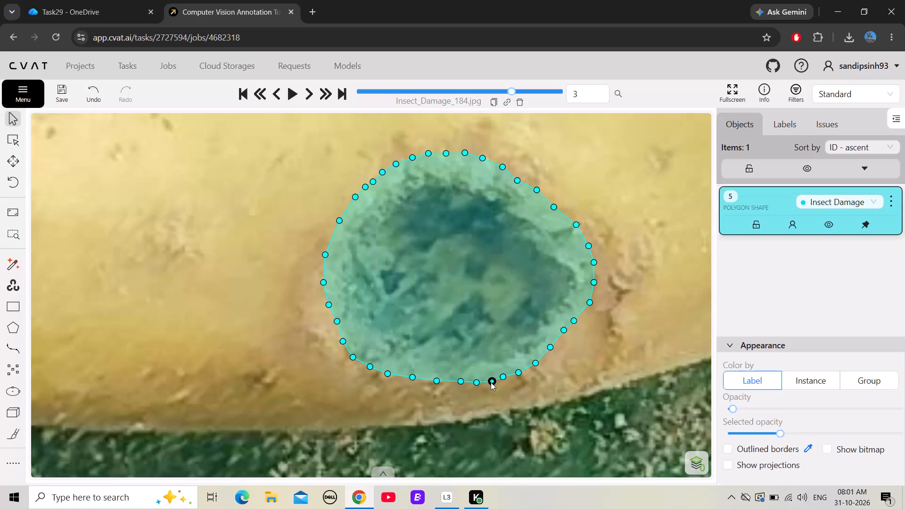
pyautogui.moveTo(491, 382); pyautogui.dragTo(491, 383)
pyautogui.moveTo(503, 377); pyautogui.dragTo(505, 381)
pyautogui.click(517, 373)
pyautogui.click(551, 380)
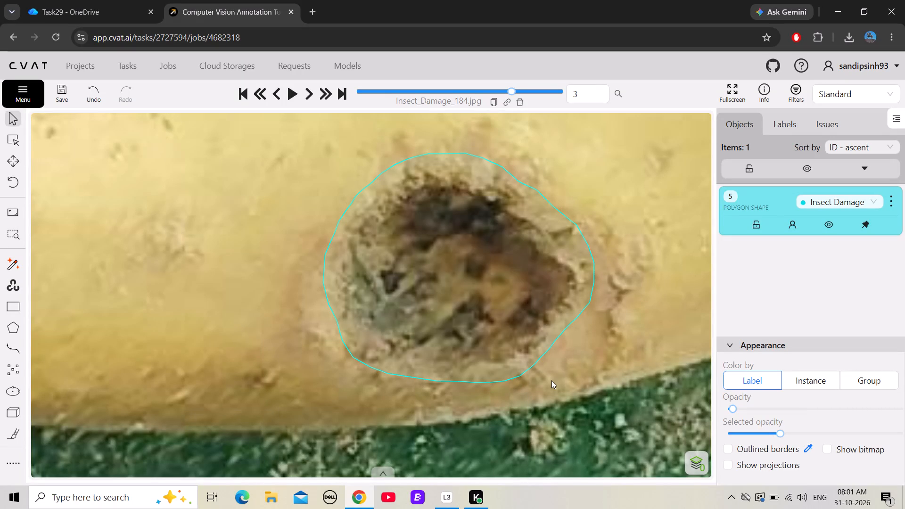
# Move the lower-right vertices of the left hole's polygon outward to round the outline around the damaged rim.
pyautogui.moveTo(546, 345); pyautogui.dragTo(550, 345)
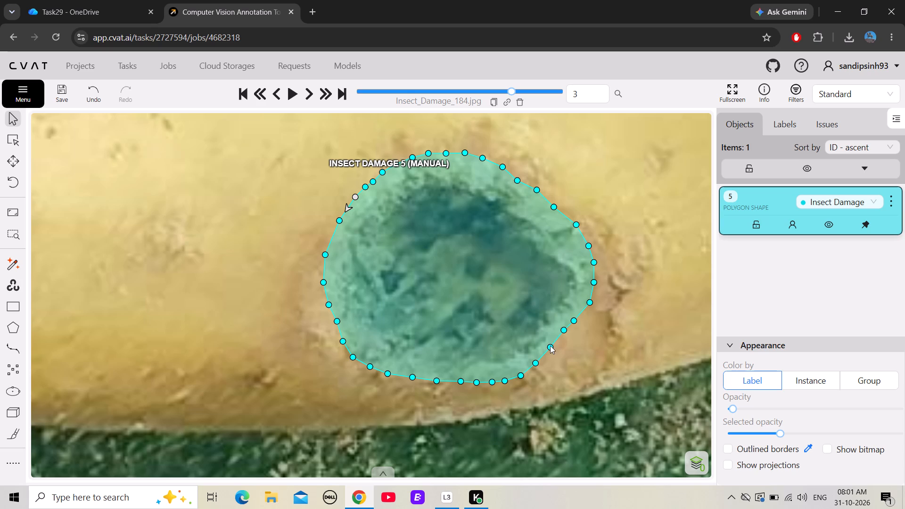
pyautogui.moveTo(550, 345); pyautogui.dragTo(551, 345)
pyautogui.click(551, 345)
pyautogui.moveTo(554, 347); pyautogui.dragTo(558, 351)
pyautogui.moveTo(569, 329); pyautogui.dragTo(577, 335)
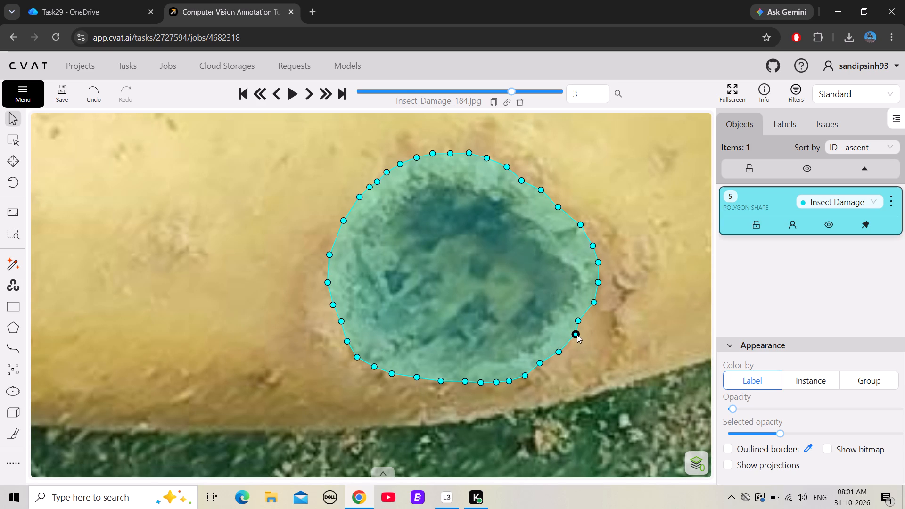
pyautogui.moveTo(577, 335); pyautogui.dragTo(577, 337)
pyautogui.moveTo(577, 321); pyautogui.dragTo(580, 321)
pyautogui.moveTo(580, 321); pyautogui.dragTo(587, 325)
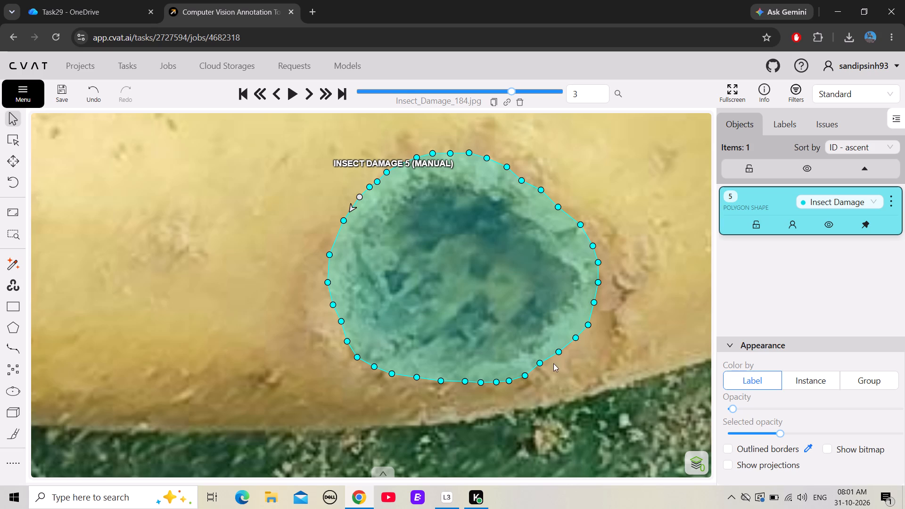
pyautogui.click(538, 361)
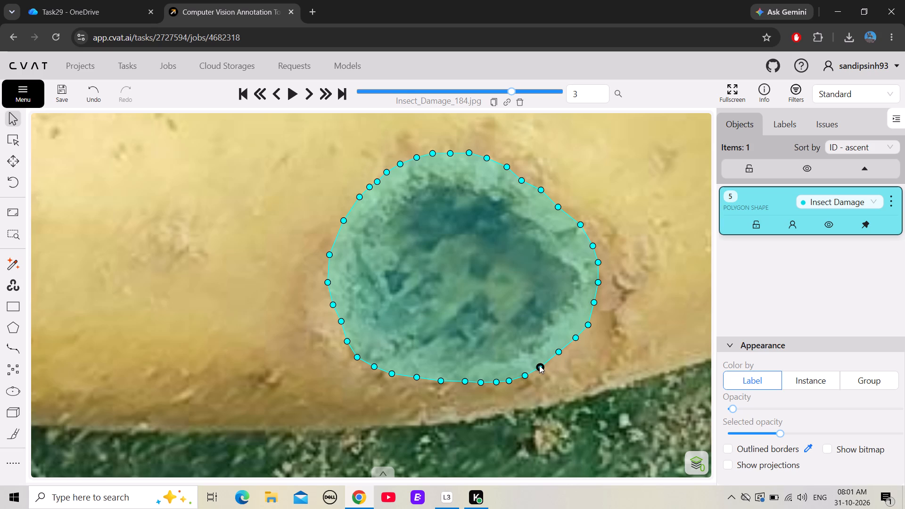
# Nudge the vertex on the lower-right edge of the left hole's polygon slightly inward.
pyautogui.click(574, 375)
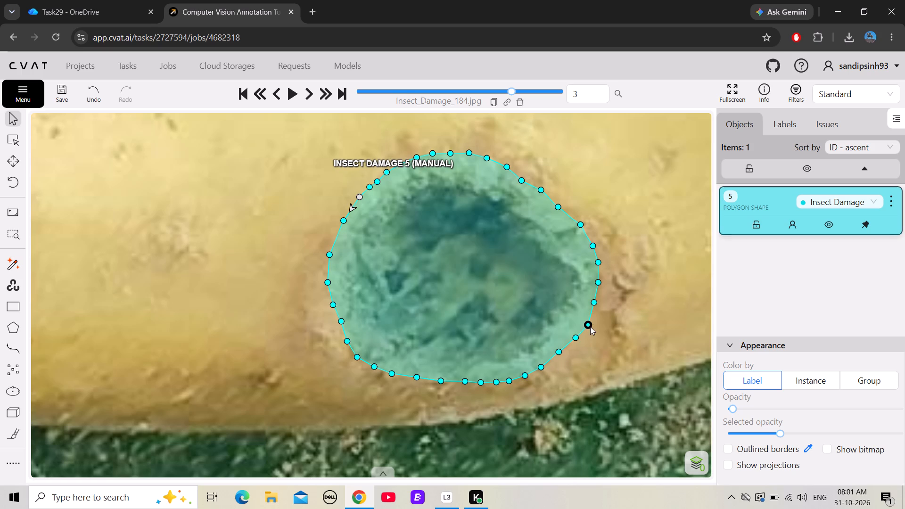
pyautogui.click(588, 328)
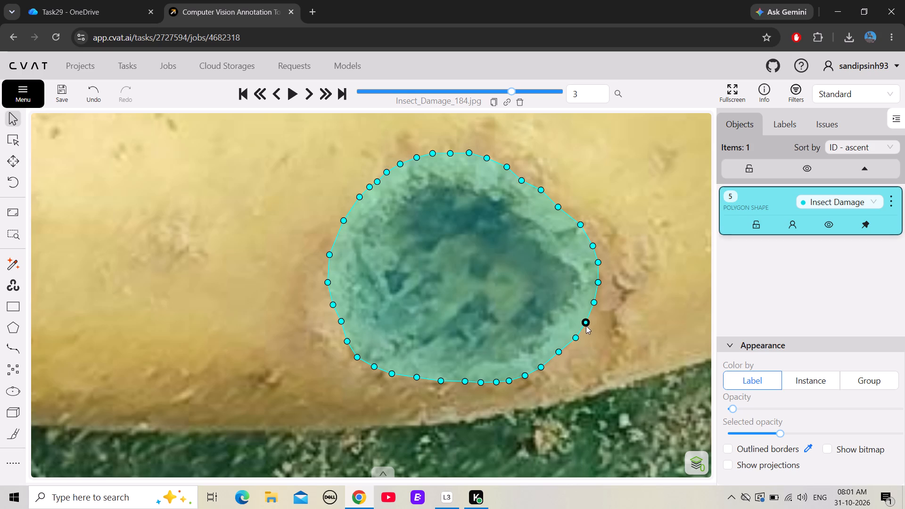
pyautogui.moveTo(588, 327); pyautogui.dragTo(507, 342)
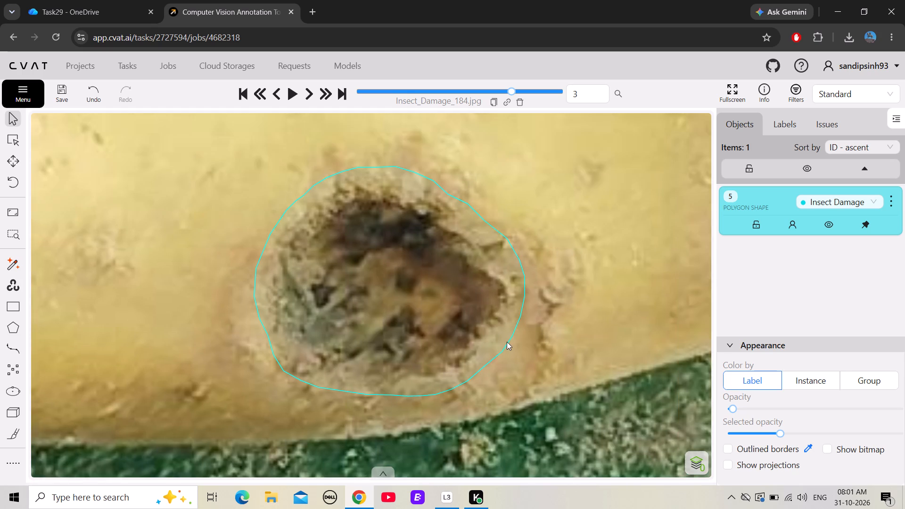
pyautogui.moveTo(507, 342); pyautogui.dragTo(506, 340)
pyautogui.click(506, 340)
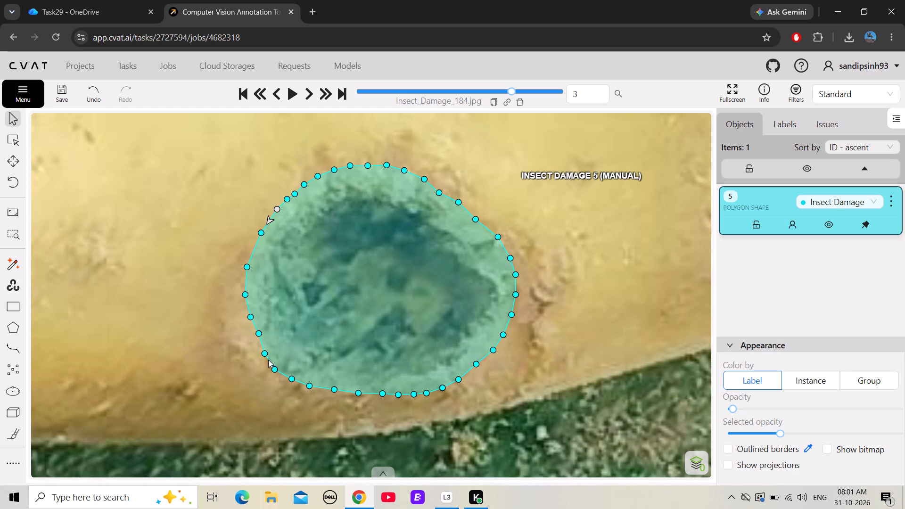
# Move the vertices around the lower-left corner of the left hole's polygon outward to follow the damaged rim.
pyautogui.moveTo(265, 351); pyautogui.dragTo(260, 351)
pyautogui.moveTo(274, 369); pyautogui.dragTo(270, 376)
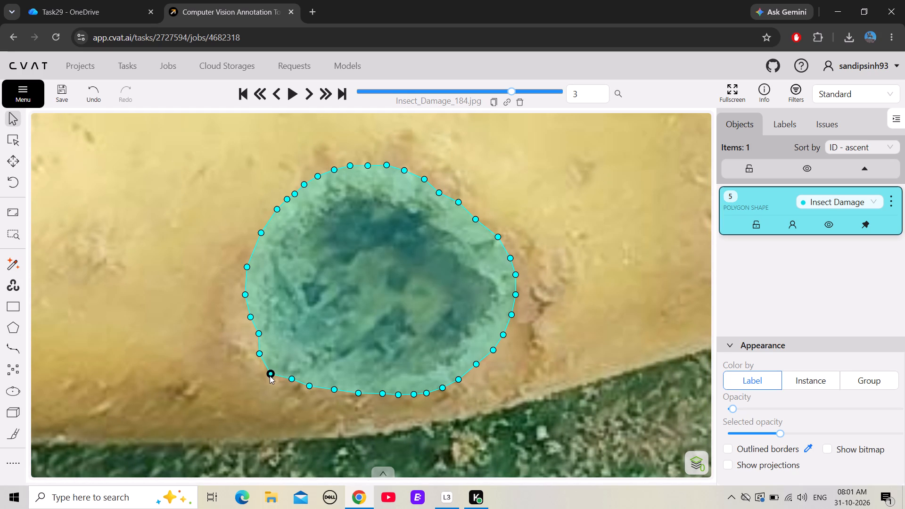
pyautogui.moveTo(270, 376); pyautogui.dragTo(267, 373)
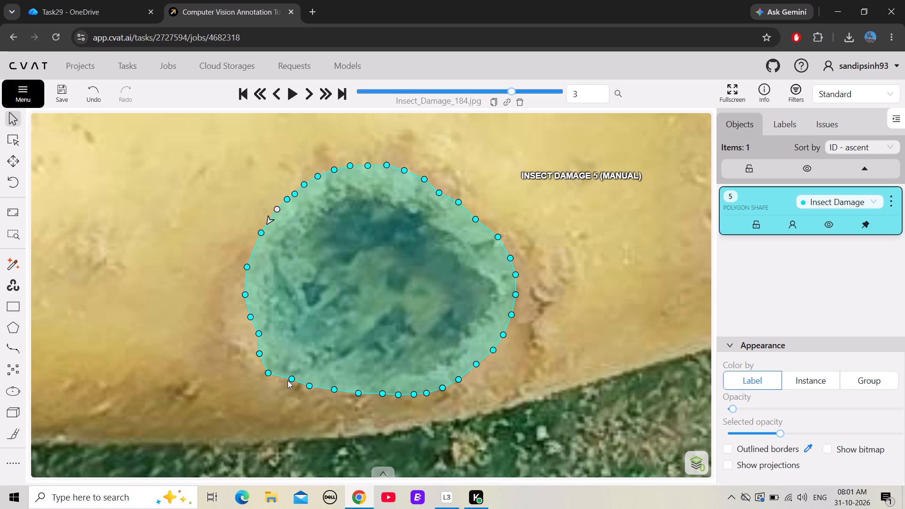
pyautogui.moveTo(291, 379); pyautogui.dragTo(286, 383)
pyautogui.moveTo(308, 385); pyautogui.dragTo(308, 389)
pyautogui.moveTo(333, 391); pyautogui.dragTo(334, 396)
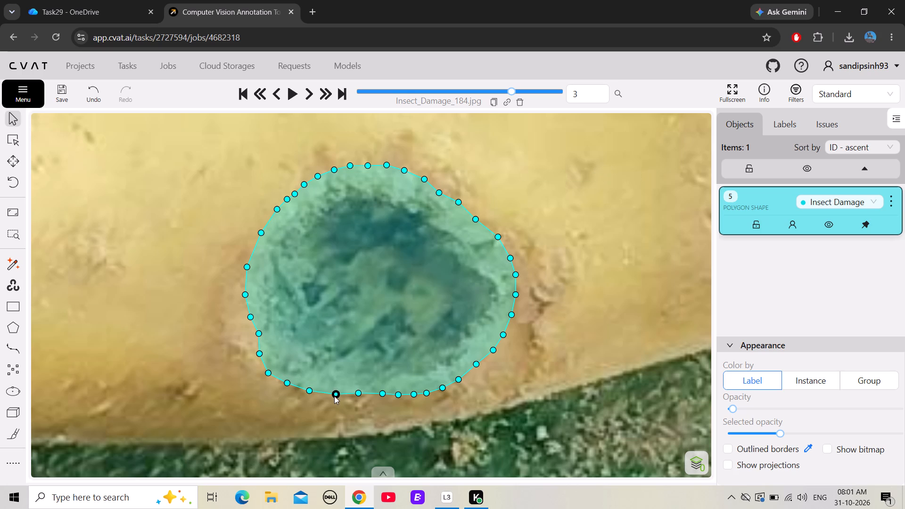
pyautogui.moveTo(334, 396); pyautogui.dragTo(333, 399)
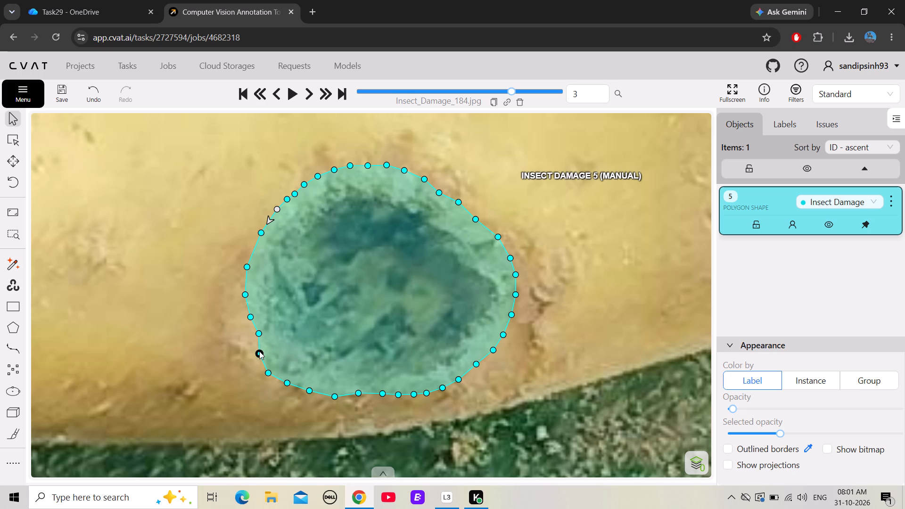
# Move the vertices along the left edge of the left hole's polygon outward to round that side.
pyautogui.moveTo(260, 352); pyautogui.dragTo(256, 355)
pyautogui.moveTo(257, 333); pyautogui.dragTo(245, 336)
pyautogui.moveTo(249, 317); pyautogui.dragTo(240, 317)
pyautogui.moveTo(242, 294); pyautogui.dragTo(238, 293)
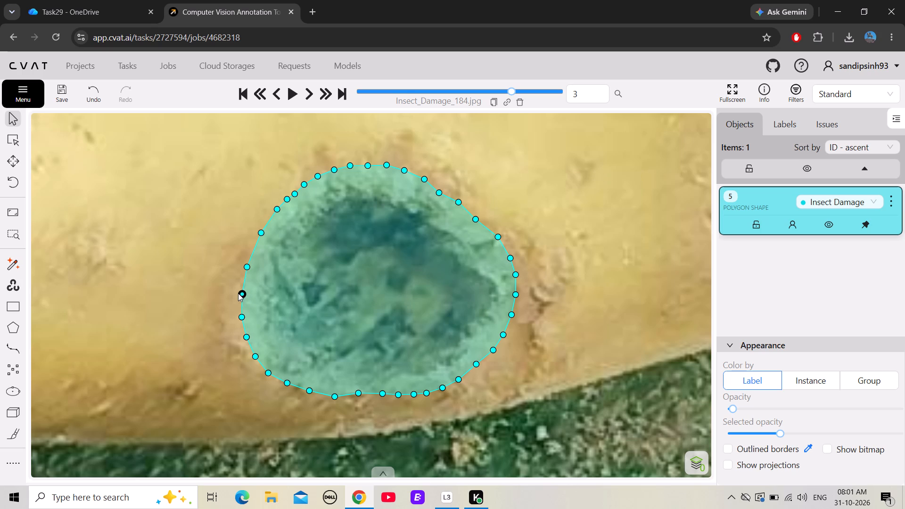
pyautogui.moveTo(238, 293); pyautogui.dragTo(235, 293)
pyautogui.click(215, 278)
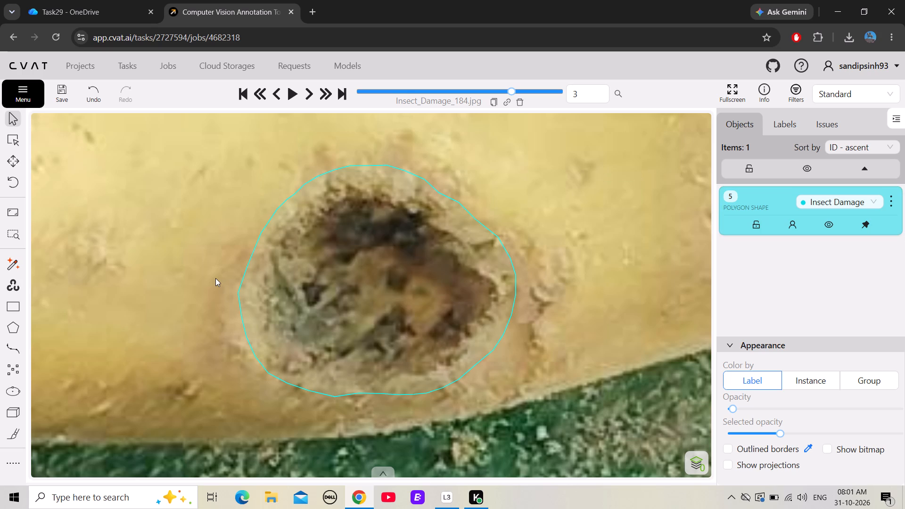
# Move the vertices along the bottom edge of the left hole's polygon downward to smooth the lower outline.
pyautogui.moveTo(357, 391); pyautogui.dragTo(357, 393)
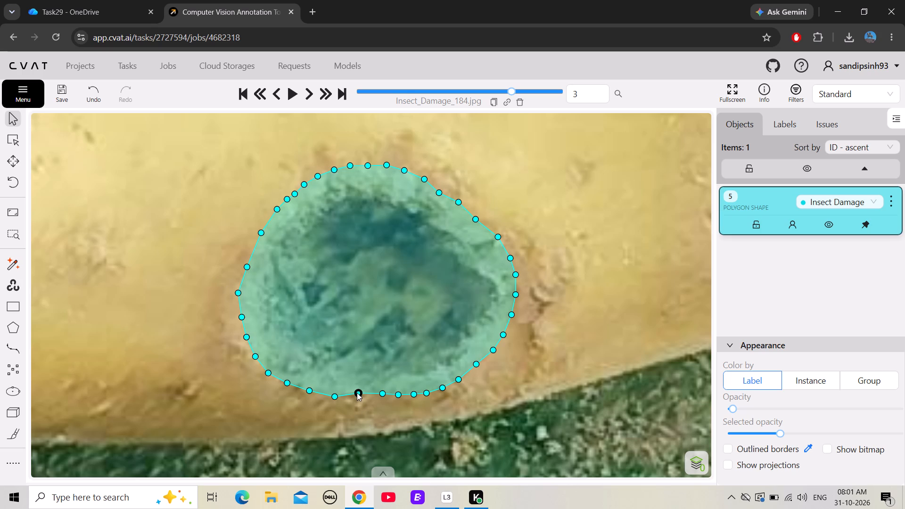
pyautogui.moveTo(357, 393); pyautogui.dragTo(356, 400)
pyautogui.moveTo(384, 391); pyautogui.dragTo(384, 392)
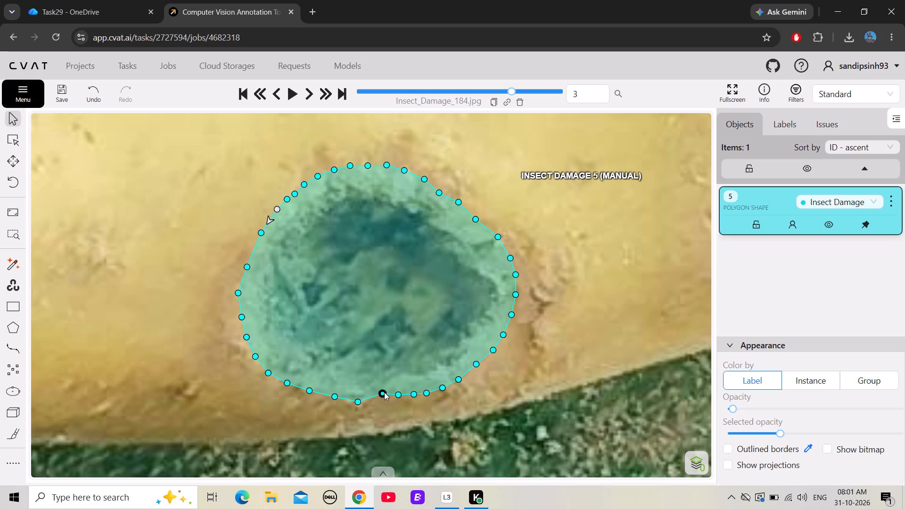
pyautogui.moveTo(384, 392); pyautogui.dragTo(384, 398)
pyautogui.moveTo(396, 392); pyautogui.dragTo(396, 397)
pyautogui.click(417, 394)
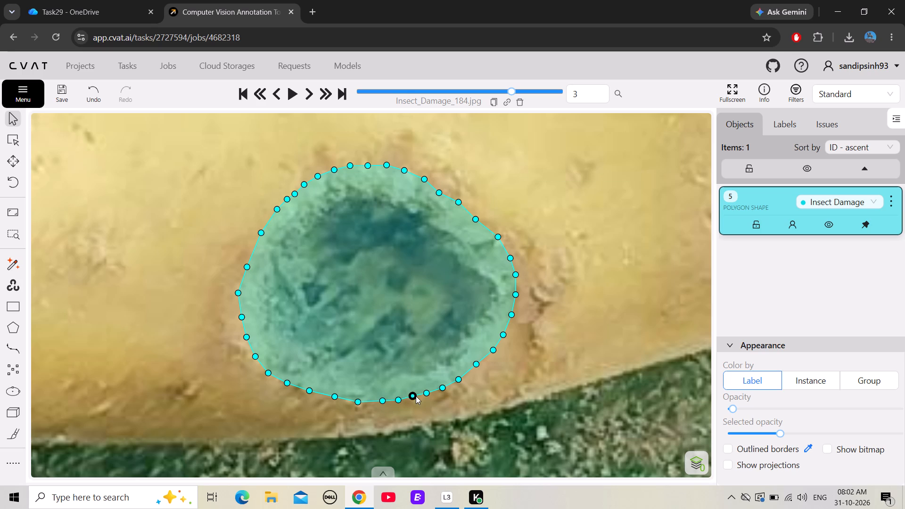
pyautogui.click(435, 392)
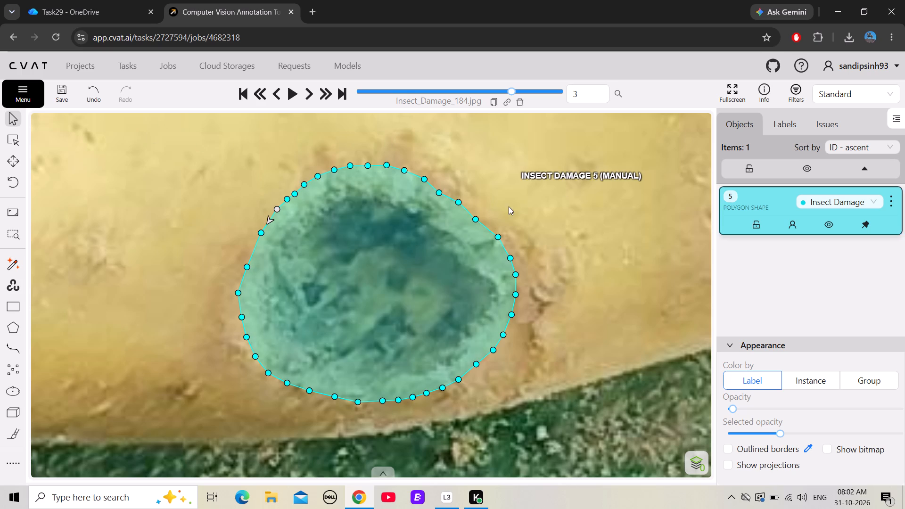
pyautogui.click(537, 207)
# Start a new Insect Damage polygon at the right hole's upper-left rim and trace down to its leftmost edge.
pyautogui.moveTo(601, 203); pyautogui.dragTo(238, 263)
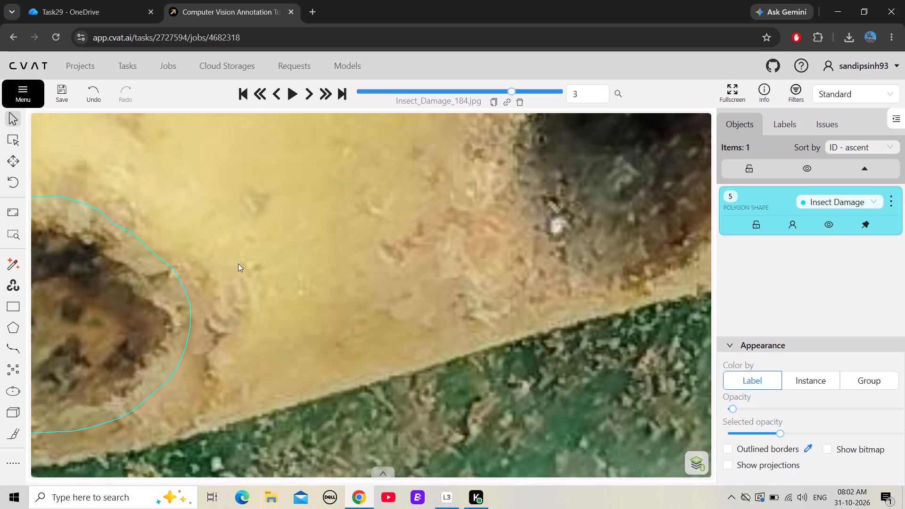
pyautogui.moveTo(476, 209); pyautogui.dragTo(273, 304)
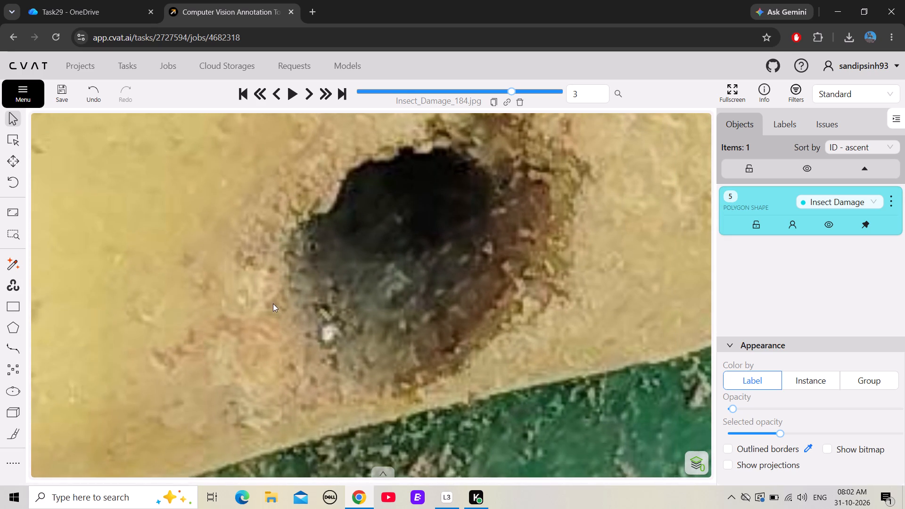
pyautogui.moveTo(273, 304); pyautogui.dragTo(270, 305)
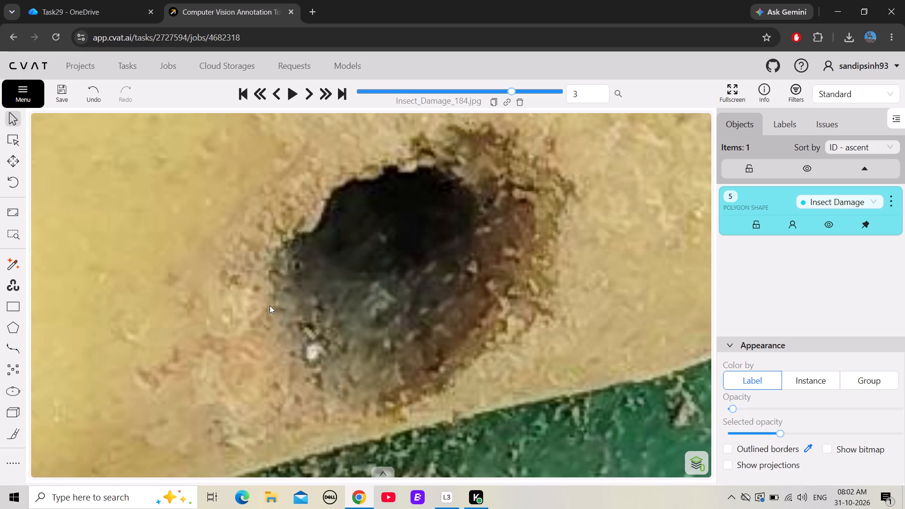
pyautogui.press('n')
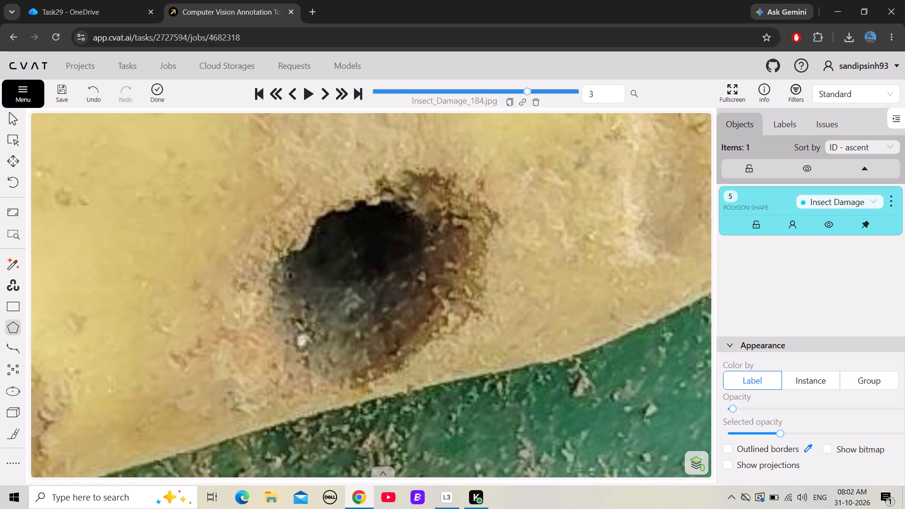
pyautogui.moveTo(321, 208); pyautogui.dragTo(307, 221)
pyautogui.moveTo(307, 221); pyautogui.dragTo(290, 233)
pyautogui.moveTo(290, 233); pyautogui.dragTo(271, 242)
pyautogui.moveTo(271, 242); pyautogui.dragTo(261, 260)
pyautogui.moveTo(261, 260); pyautogui.dragTo(252, 287)
pyautogui.moveTo(252, 287); pyautogui.dragTo(252, 289)
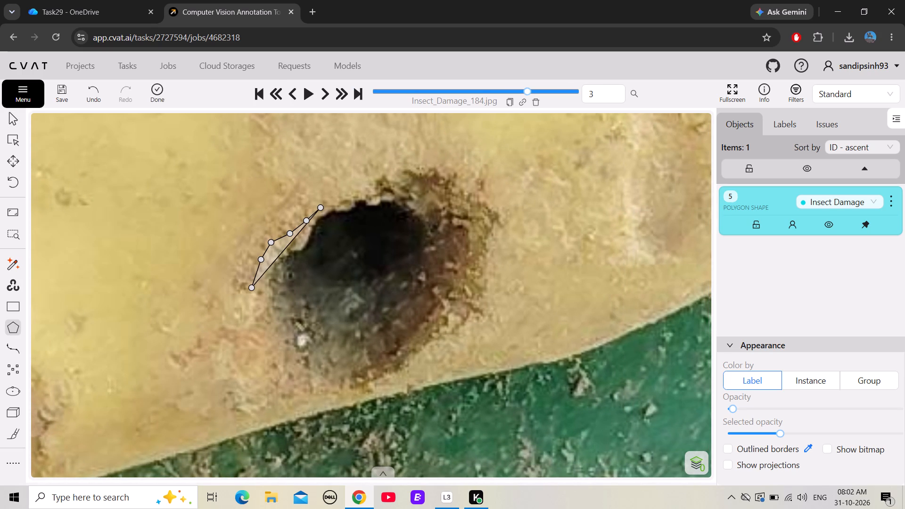
pyautogui.moveTo(252, 289); pyautogui.dragTo(252, 304)
pyautogui.click(252, 304)
# Continue the right hole's polygon with vertices around its lower-left rim.
pyautogui.moveTo(253, 321); pyautogui.dragTo(258, 333)
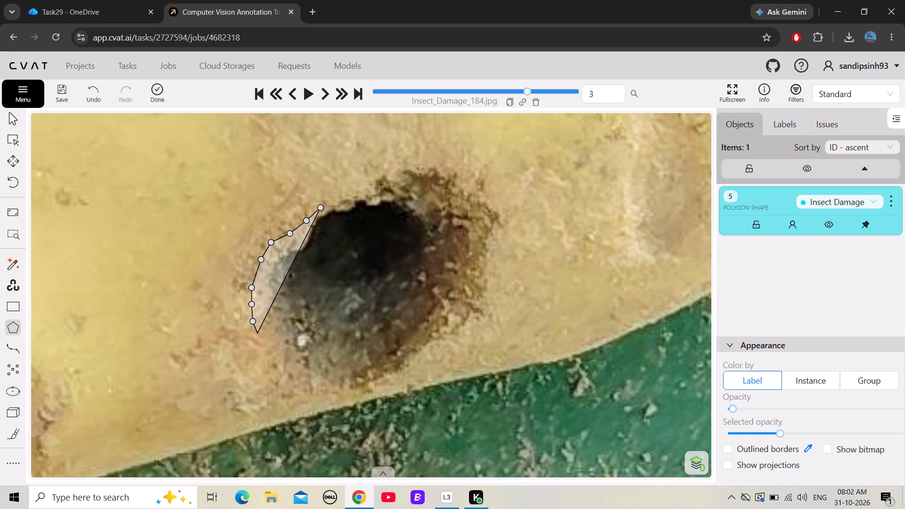
pyautogui.click(258, 333)
pyautogui.moveTo(263, 341); pyautogui.dragTo(271, 352)
pyautogui.moveTo(271, 352); pyautogui.dragTo(276, 354)
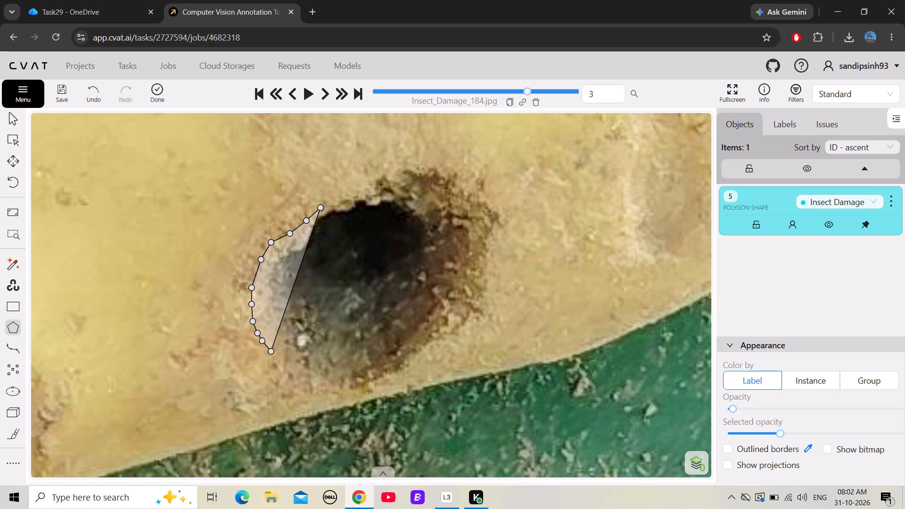
pyautogui.moveTo(276, 354); pyautogui.dragTo(281, 364)
pyautogui.moveTo(281, 364); pyautogui.dragTo(295, 378)
pyautogui.click(295, 378)
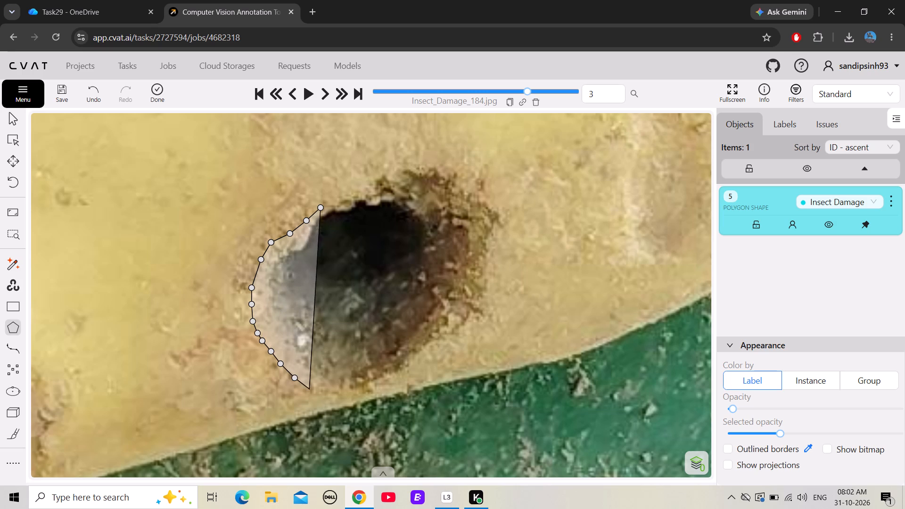
# Continue the right hole's polygon along its bottom rim, just above the fruit's lower edge.
pyautogui.moveTo(310, 389); pyautogui.dragTo(322, 397)
pyautogui.moveTo(322, 397); pyautogui.dragTo(332, 399)
pyautogui.moveTo(332, 399); pyautogui.dragTo(341, 399)
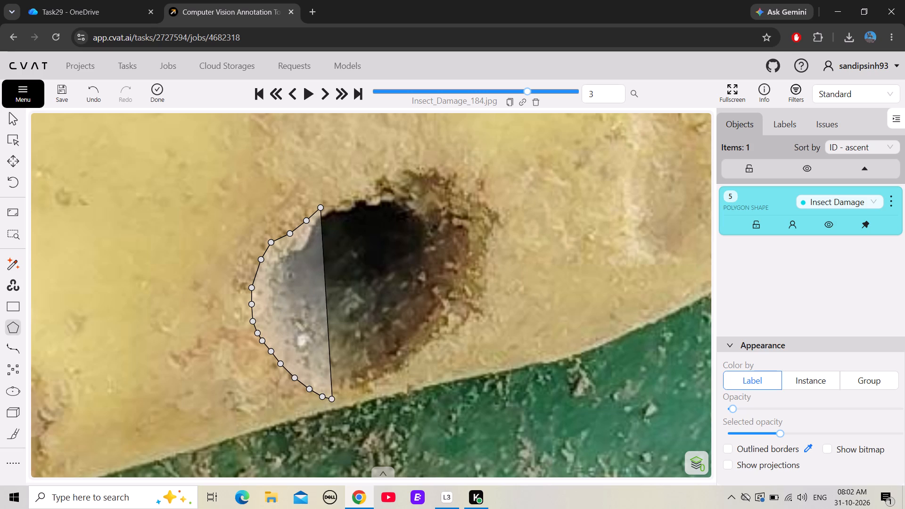
pyautogui.moveTo(341, 399); pyautogui.dragTo(345, 399)
pyautogui.moveTo(345, 399); pyautogui.dragTo(359, 397)
pyautogui.moveTo(359, 397); pyautogui.dragTo(376, 391)
pyautogui.moveTo(376, 391); pyautogui.dragTo(390, 385)
pyautogui.moveTo(390, 385); pyautogui.dragTo(401, 380)
pyautogui.click(401, 380)
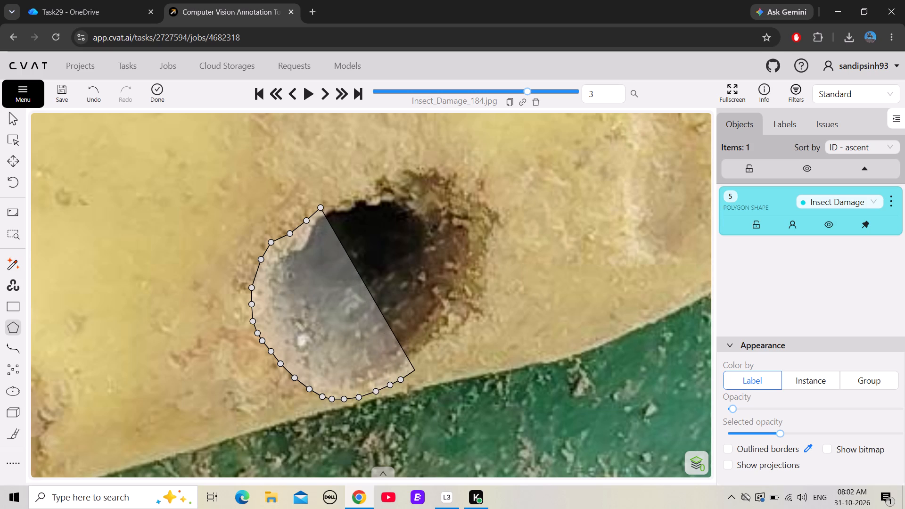
# Continue the right hole's polygon with vertices up along its lower-right rim.
pyautogui.click(415, 370)
pyautogui.click(428, 361)
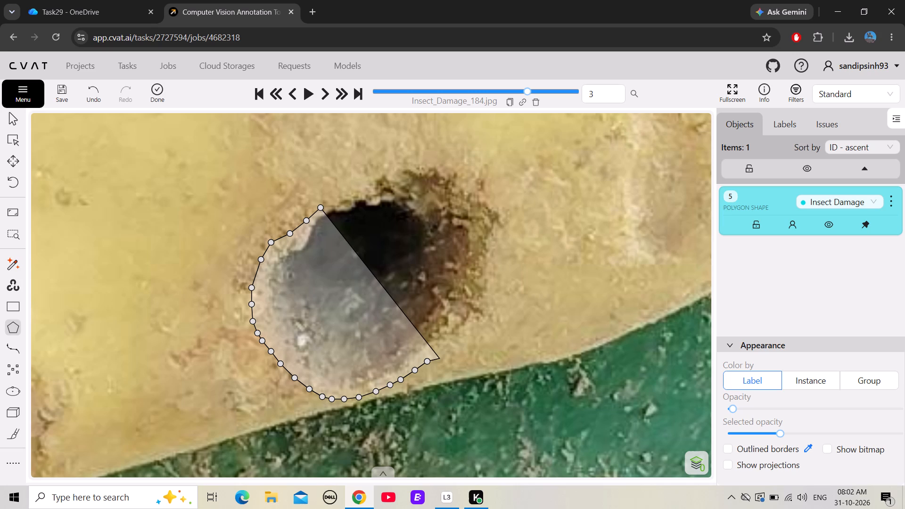
pyautogui.click(442, 353)
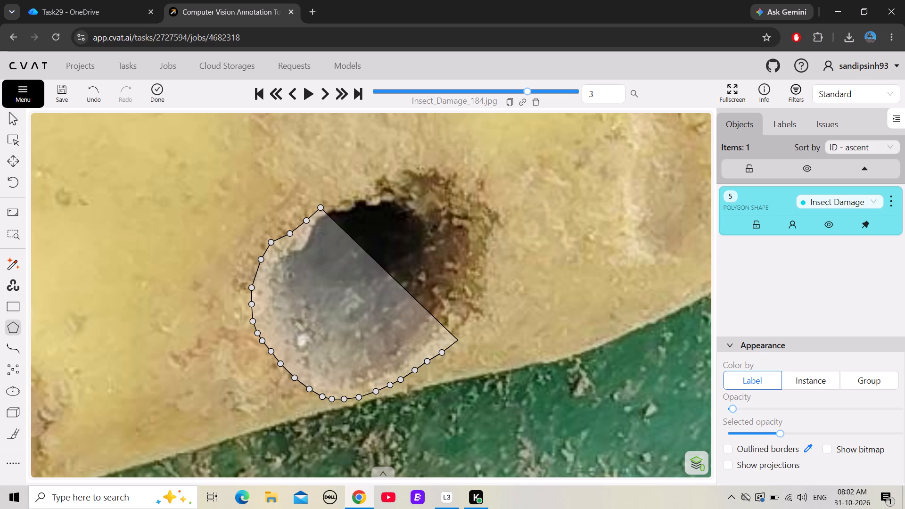
pyautogui.moveTo(459, 340); pyautogui.dragTo(469, 328)
pyautogui.moveTo(469, 328); pyautogui.dragTo(485, 316)
pyautogui.click(485, 316)
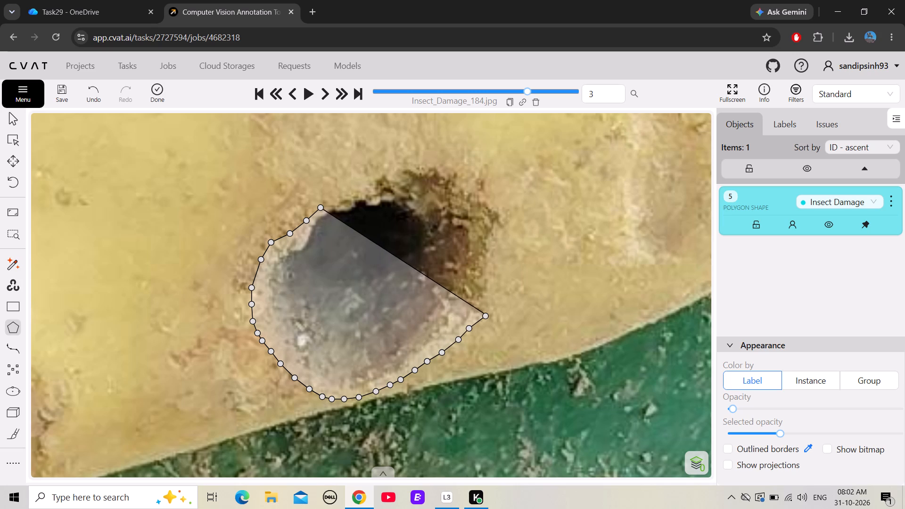
pyautogui.click(494, 302)
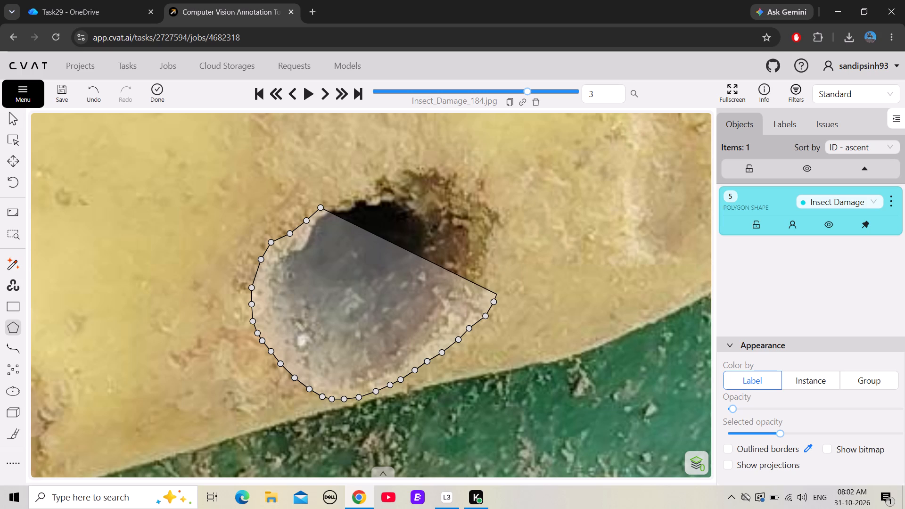
pyautogui.click(499, 290)
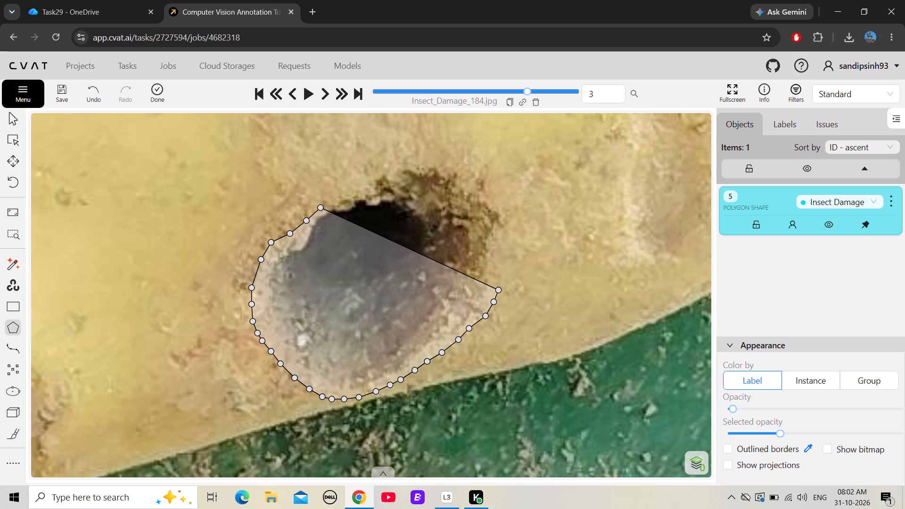
# Continue the right hole's polygon up its right edge and around the upper-right rim.
pyautogui.click(504, 276)
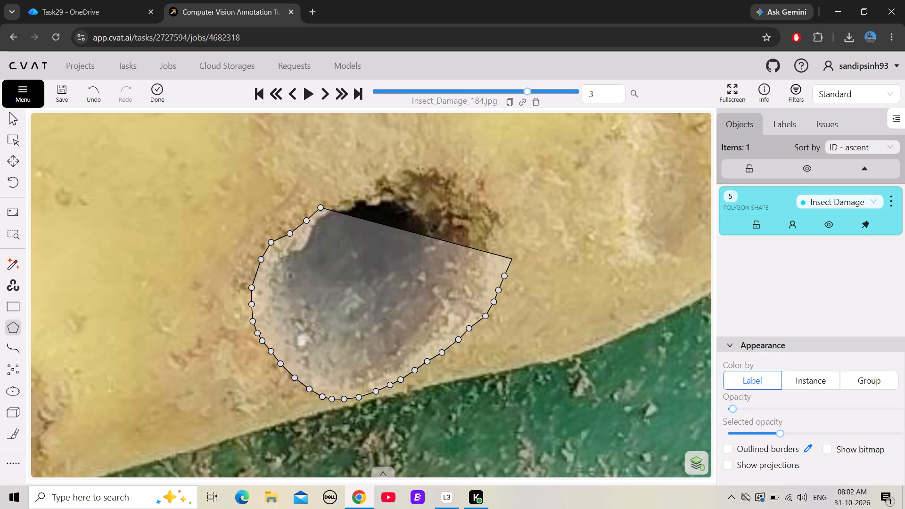
pyautogui.click(512, 259)
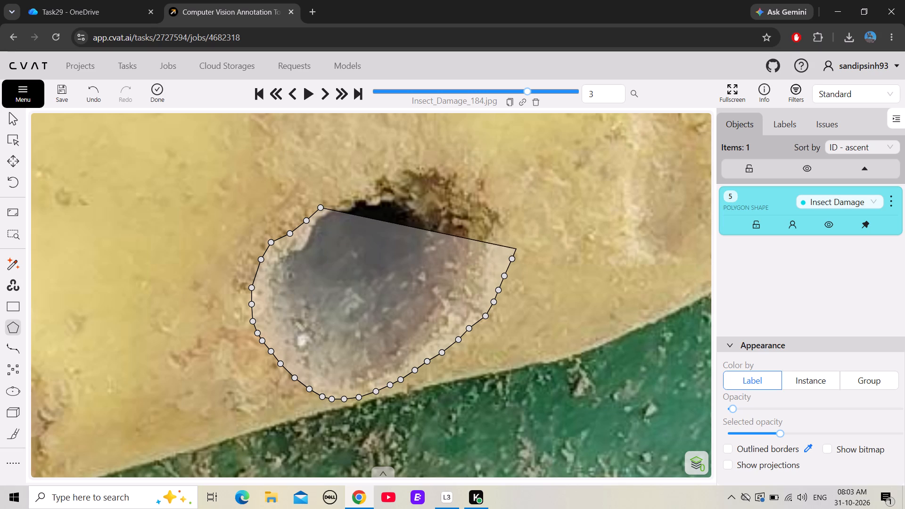
pyautogui.click(517, 240)
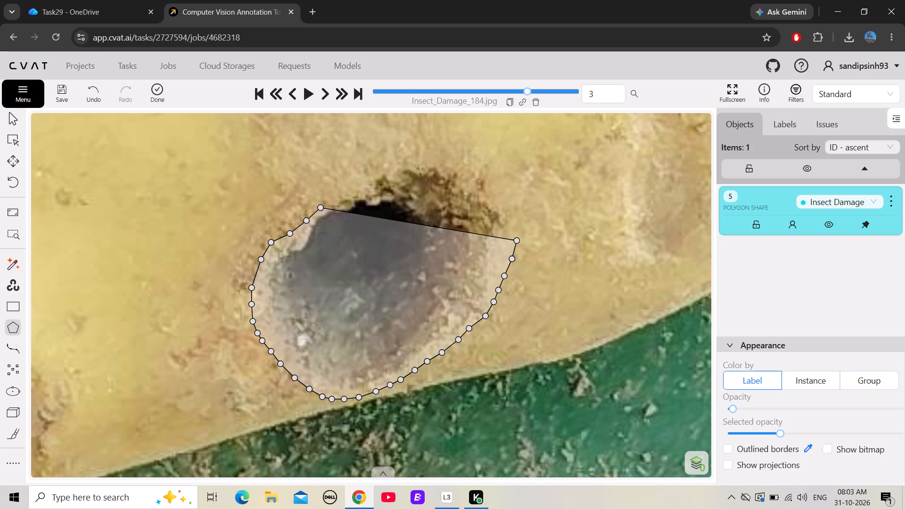
pyautogui.click(516, 218)
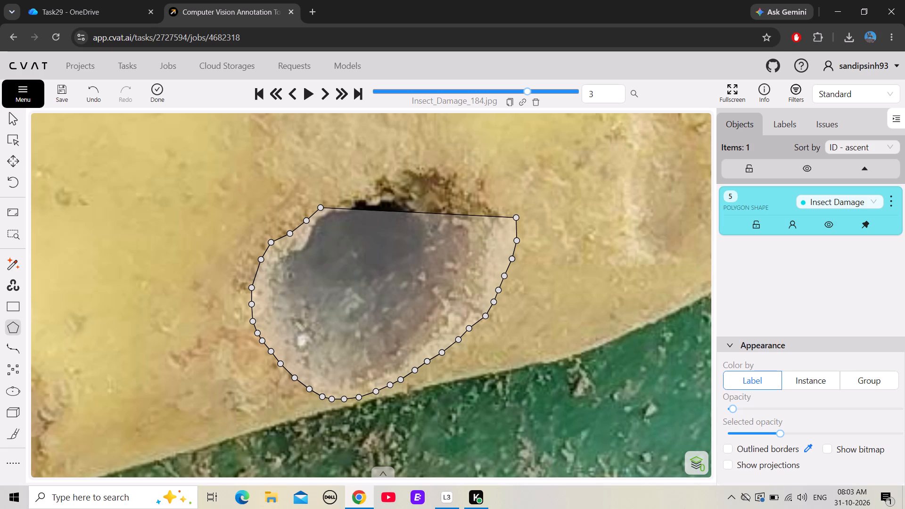
pyautogui.moveTo(507, 195); pyautogui.dragTo(502, 185)
pyautogui.moveTo(502, 185); pyautogui.dragTo(492, 172)
pyautogui.moveTo(492, 172); pyautogui.dragTo(476, 166)
# Trace the right hole's top rim back to the starting vertex and finish the Insect Damage polygon.
pyautogui.moveTo(476, 166); pyautogui.dragTo(455, 164)
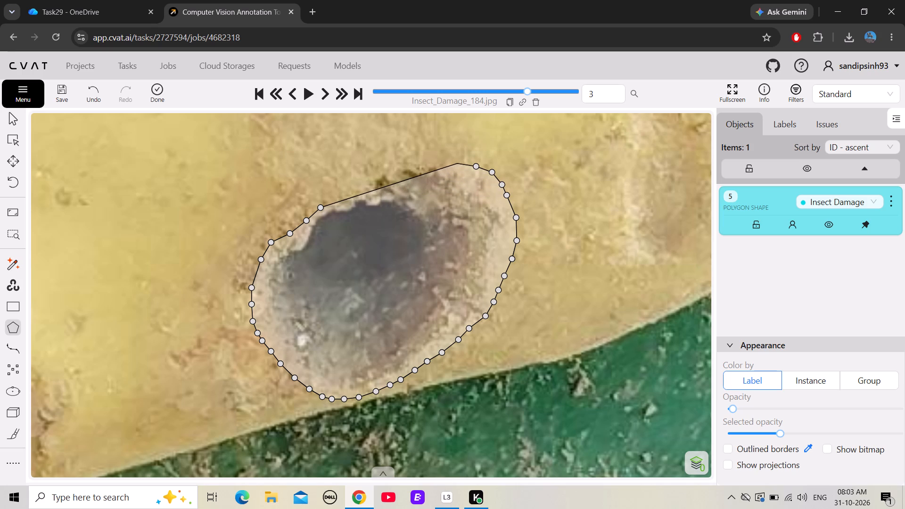
pyautogui.moveTo(455, 164); pyautogui.dragTo(437, 161)
pyautogui.moveTo(437, 161); pyautogui.dragTo(420, 161)
pyautogui.moveTo(420, 161); pyautogui.dragTo(401, 163)
pyautogui.moveTo(401, 163); pyautogui.dragTo(385, 165)
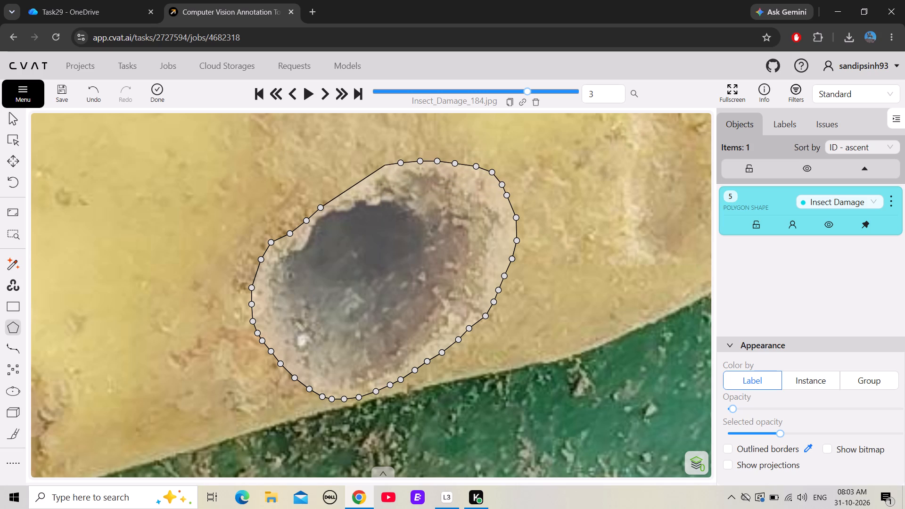
pyautogui.moveTo(385, 165); pyautogui.dragTo(371, 172)
pyautogui.moveTo(371, 172); pyautogui.dragTo(355, 179)
pyautogui.moveTo(355, 179); pyautogui.dragTo(345, 184)
pyautogui.moveTo(345, 184); pyautogui.dragTo(331, 191)
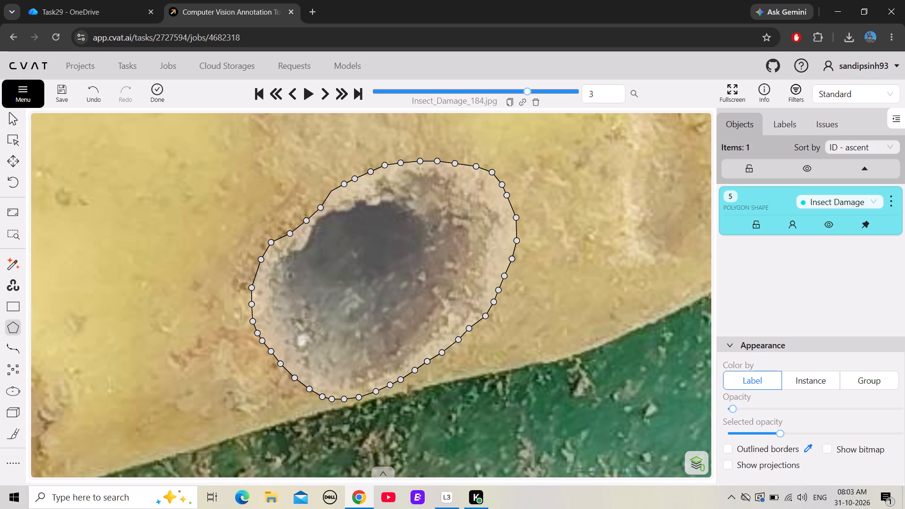
pyautogui.moveTo(331, 191); pyautogui.dragTo(327, 195)
pyautogui.click(327, 195)
pyautogui.press('n')
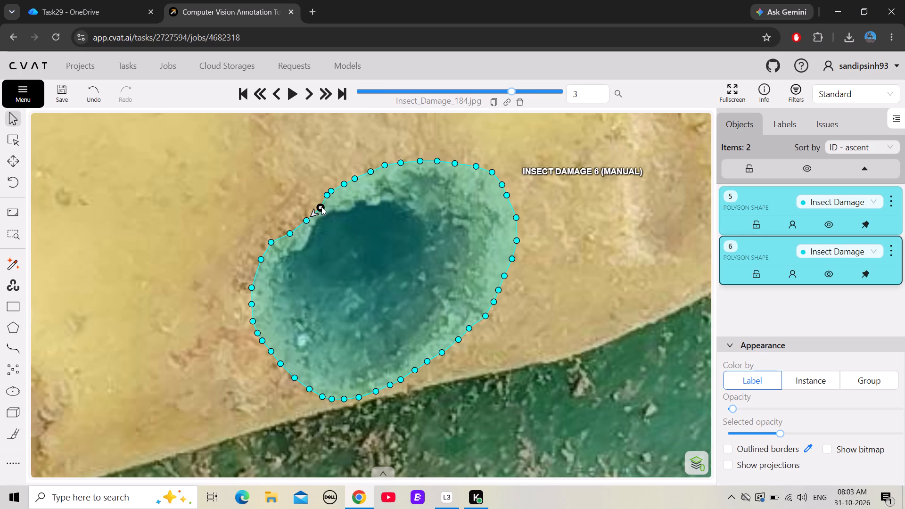
# Move the vertices along the upper-left edge of the right hole's polygon outward to smooth the outline.
pyautogui.moveTo(327, 195); pyautogui.dragTo(321, 199)
pyautogui.moveTo(321, 208); pyautogui.dragTo(311, 208)
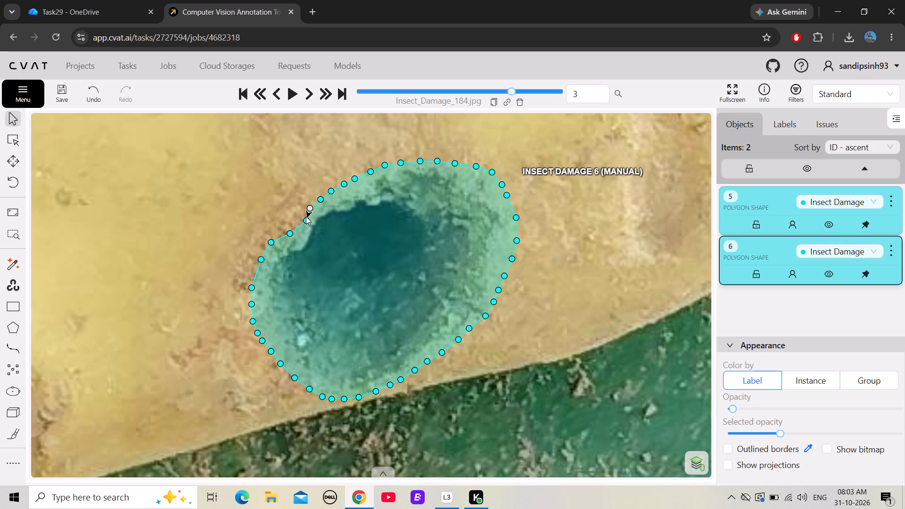
pyautogui.click(303, 218)
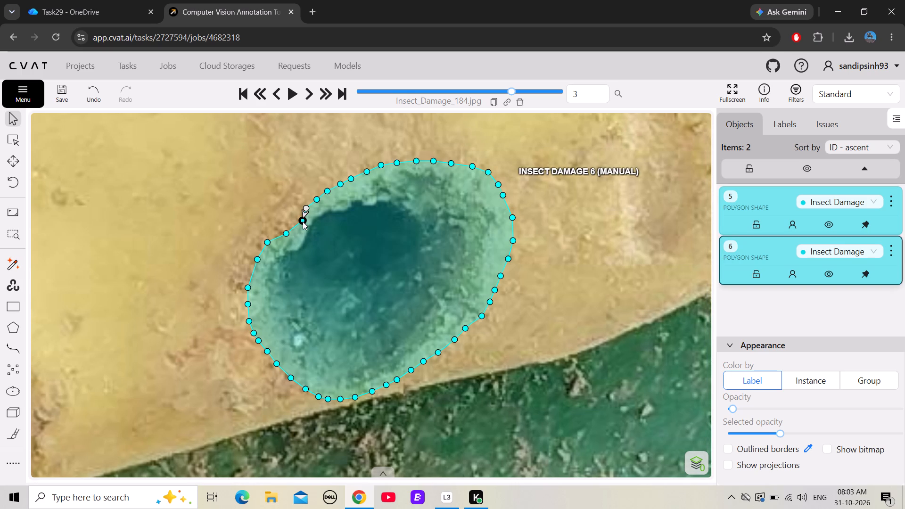
pyautogui.moveTo(303, 222); pyautogui.dragTo(296, 217)
pyautogui.moveTo(284, 236); pyautogui.dragTo(281, 230)
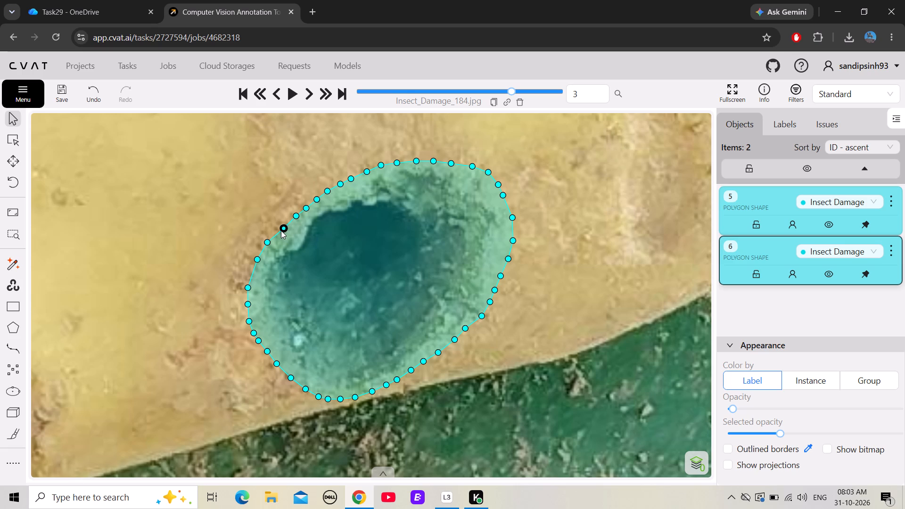
pyautogui.moveTo(281, 230); pyautogui.dragTo(280, 230)
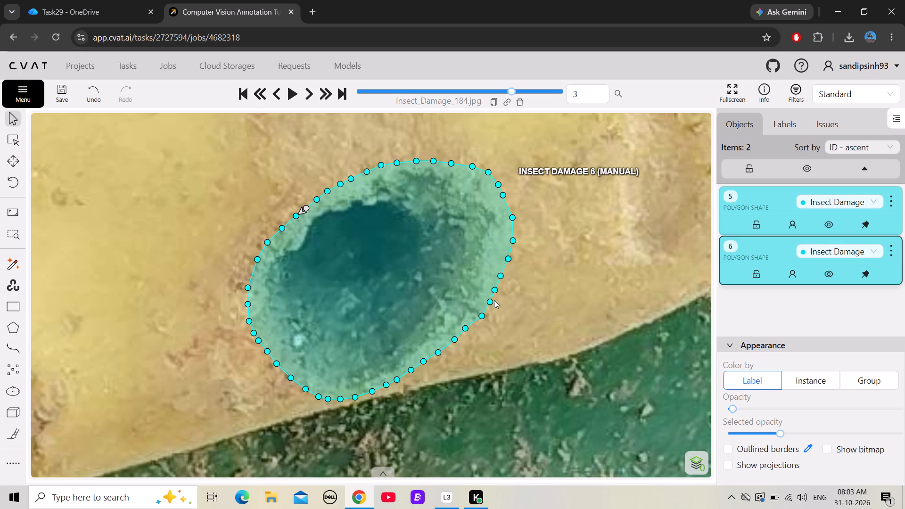
# Move two vertices on the lower-right edge of the right hole's polygon slightly outward.
pyautogui.click(491, 300)
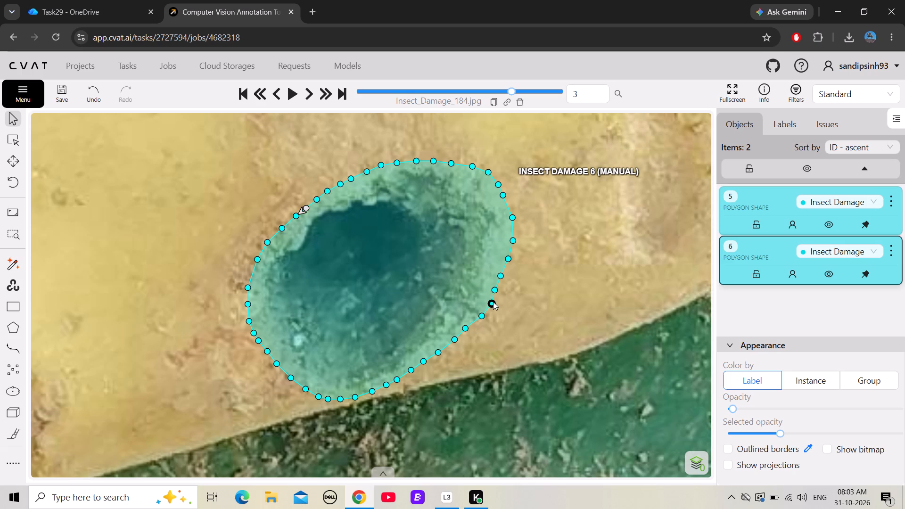
pyautogui.click(494, 291)
pyautogui.click(271, 395)
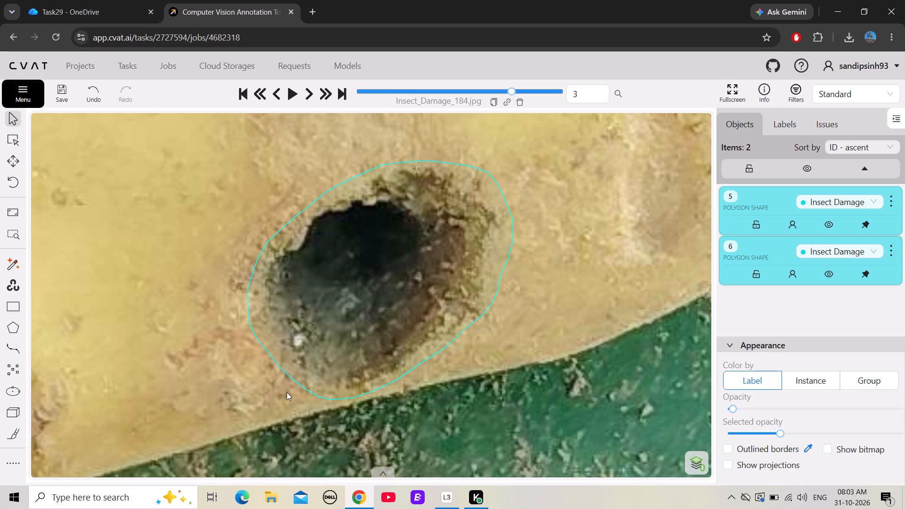
# Move the vertices along the lower-left edge of the right hole's polygon outward to widen the outline there.
pyautogui.moveTo(305, 388); pyautogui.dragTo(303, 390)
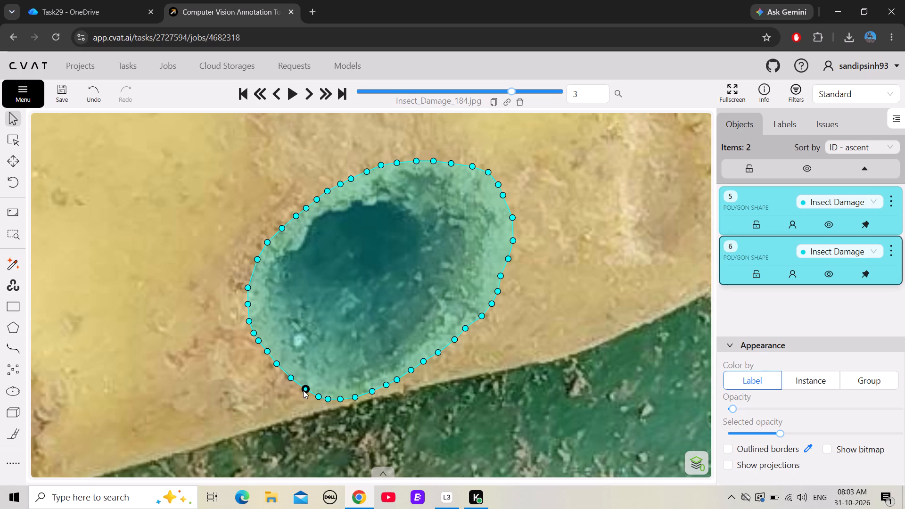
pyautogui.moveTo(303, 390); pyautogui.dragTo(300, 393)
pyautogui.moveTo(318, 396); pyautogui.dragTo(310, 401)
pyautogui.moveTo(328, 400); pyautogui.dragTo(327, 402)
pyautogui.moveTo(327, 402); pyautogui.dragTo(325, 404)
pyautogui.moveTo(290, 377); pyautogui.dragTo(286, 385)
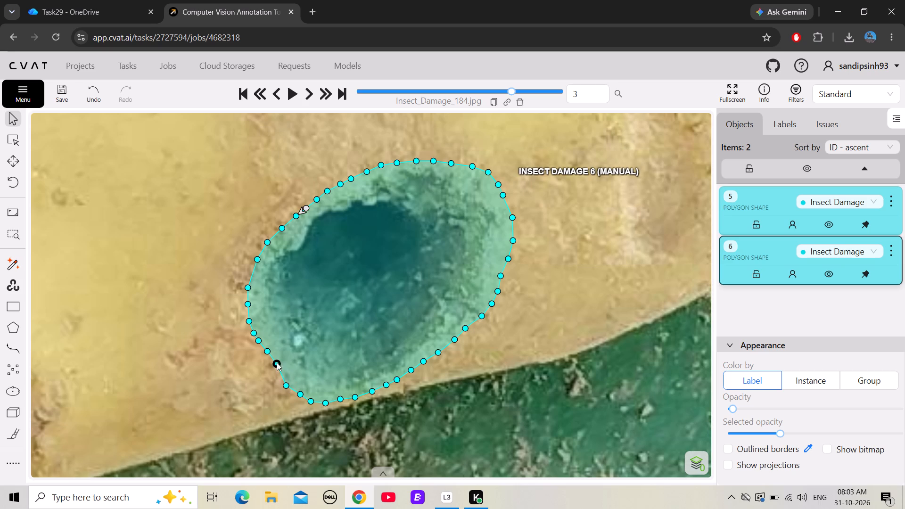
pyautogui.moveTo(275, 362); pyautogui.dragTo(273, 375)
pyautogui.moveTo(266, 351); pyautogui.dragTo(262, 366)
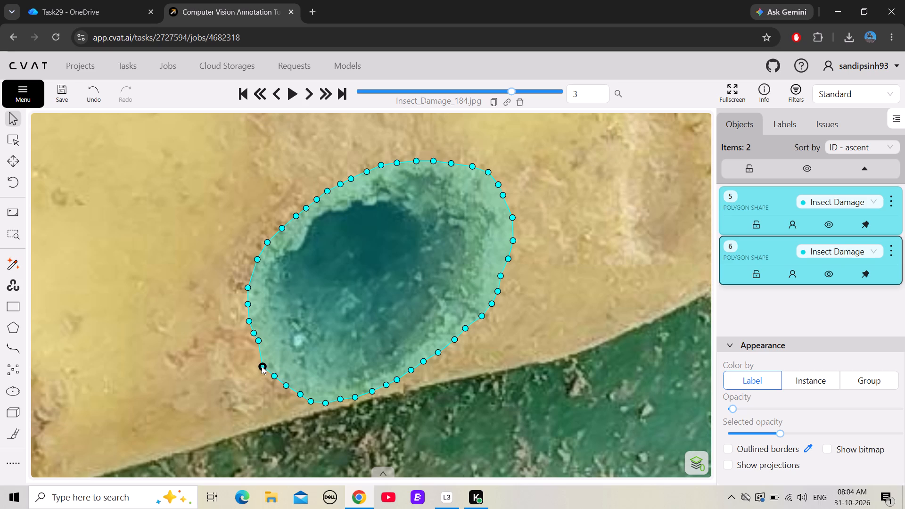
pyautogui.moveTo(262, 366); pyautogui.dragTo(262, 366)
# Move the vertices along the left edge of the right hole's polygon outward to smooth the curve.
pyautogui.moveTo(259, 341); pyautogui.dragTo(258, 343)
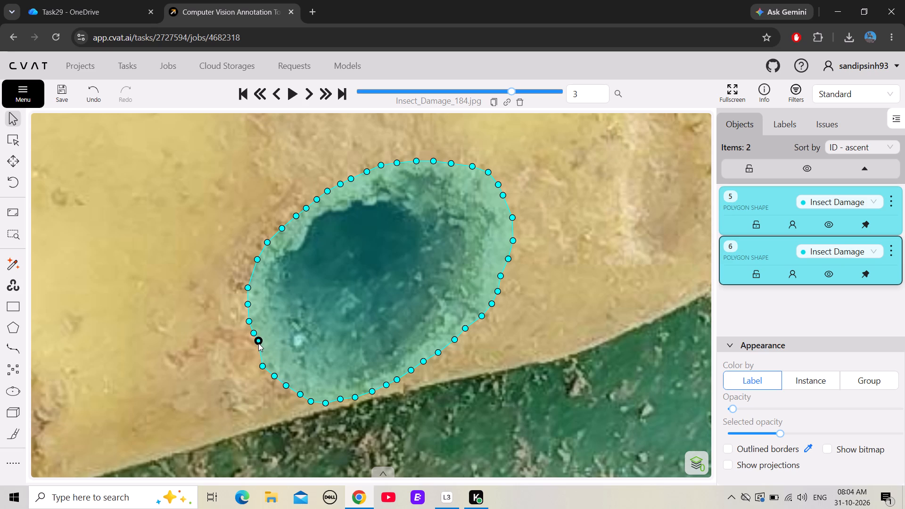
pyautogui.moveTo(258, 343); pyautogui.dragTo(255, 354)
pyautogui.moveTo(255, 332); pyautogui.dragTo(250, 339)
pyautogui.doubleClick(250, 339)
pyautogui.moveTo(250, 324); pyautogui.dragTo(246, 322)
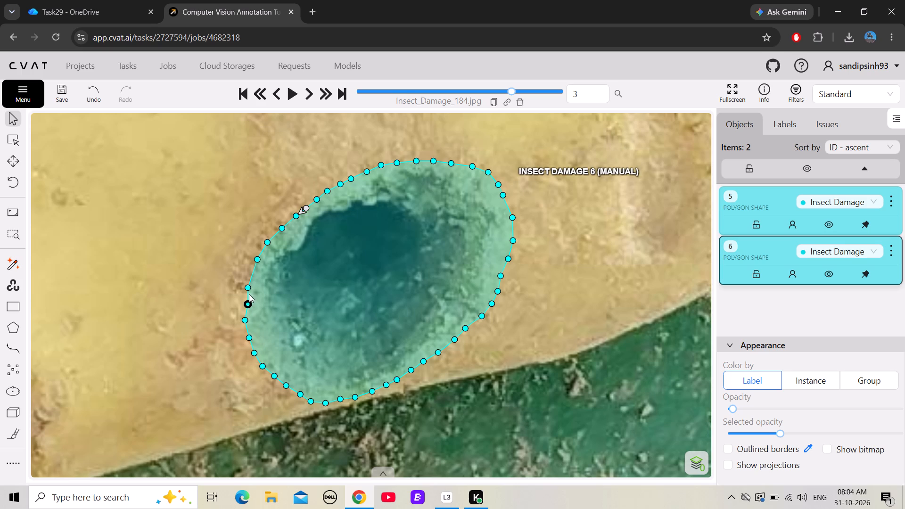
pyautogui.moveTo(247, 302); pyautogui.dragTo(241, 302)
pyautogui.moveTo(247, 290); pyautogui.dragTo(247, 286)
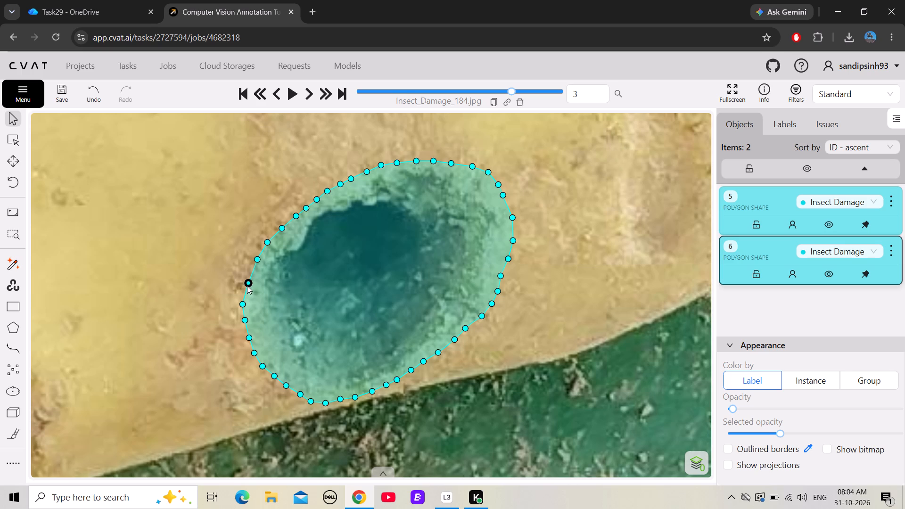
pyautogui.moveTo(247, 286); pyautogui.dragTo(243, 283)
pyautogui.click(222, 280)
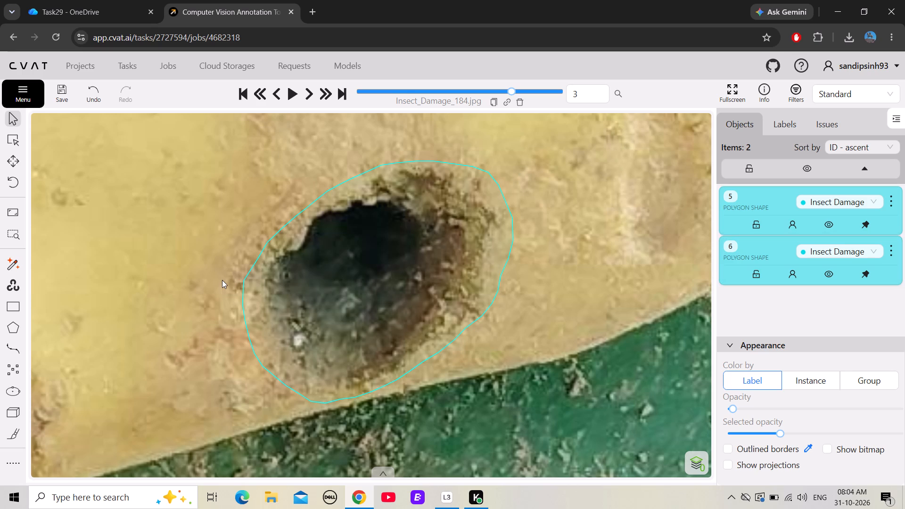
# Move one vertex at the bottom of the right hole's polygon slightly outward.
pyautogui.click(339, 399)
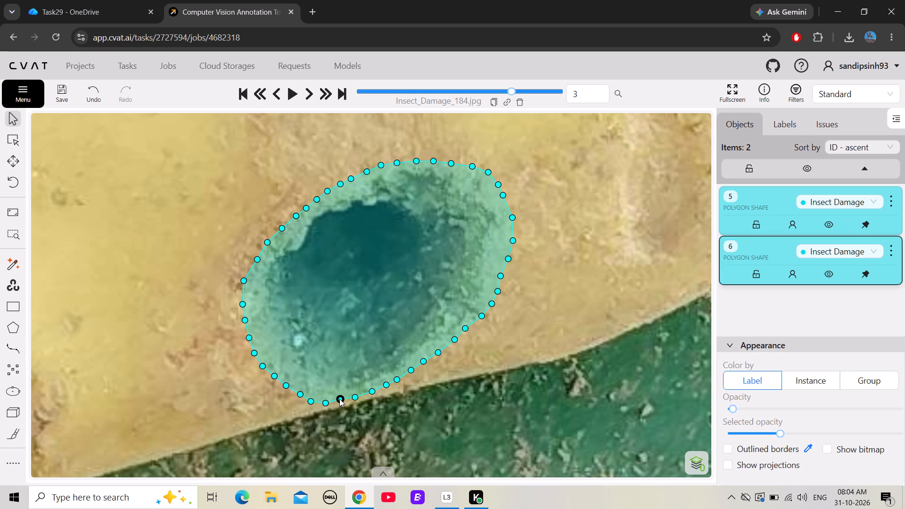
pyautogui.click(477, 378)
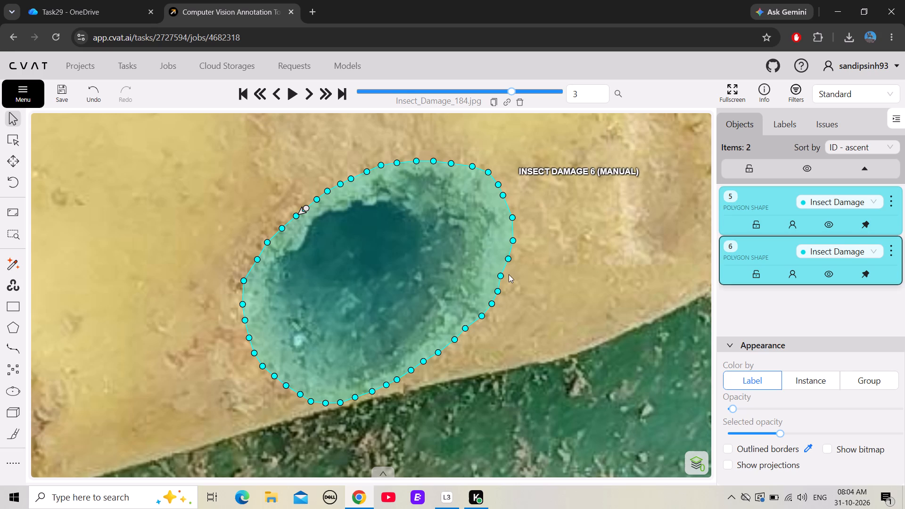
# Move the vertices along the right edge of the right hole's polygon inward to fit the damage more tightly.
pyautogui.moveTo(497, 292); pyautogui.dragTo(491, 285)
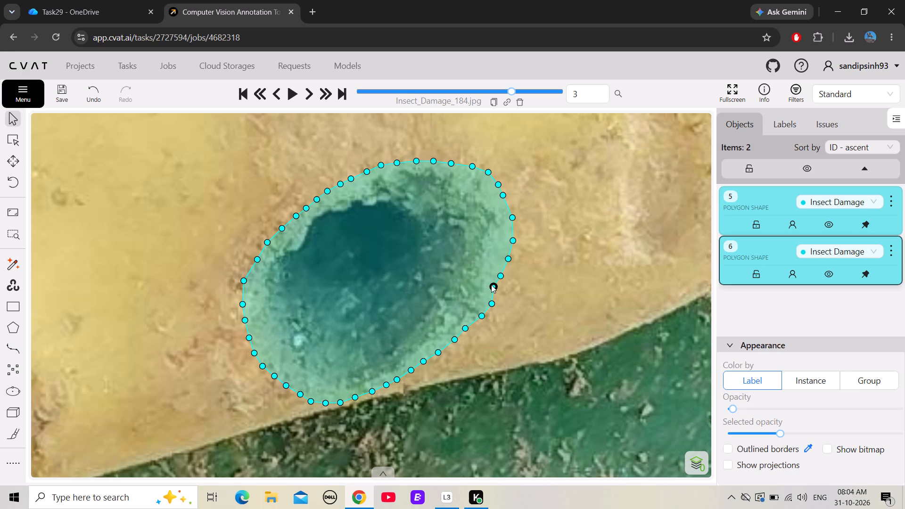
pyautogui.moveTo(491, 285); pyautogui.dragTo(490, 290)
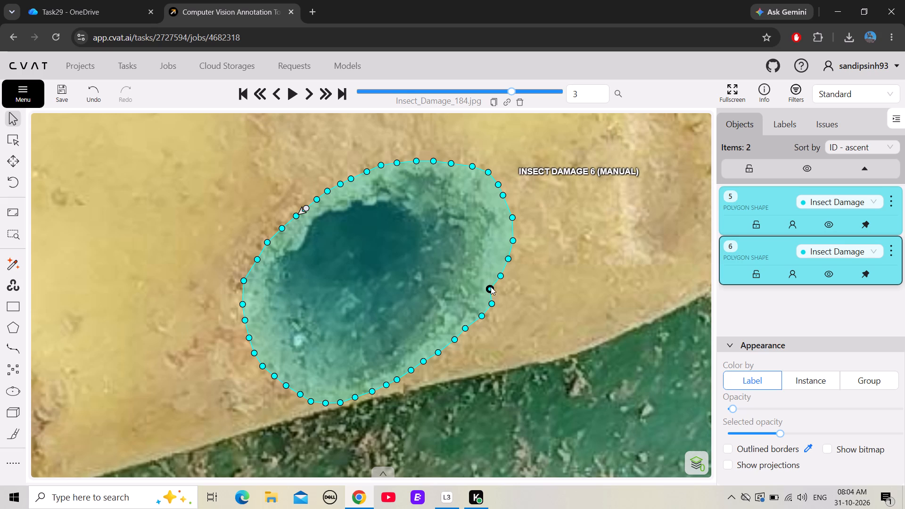
pyautogui.moveTo(502, 275); pyautogui.dragTo(491, 270)
pyautogui.moveTo(508, 258); pyautogui.dragTo(493, 258)
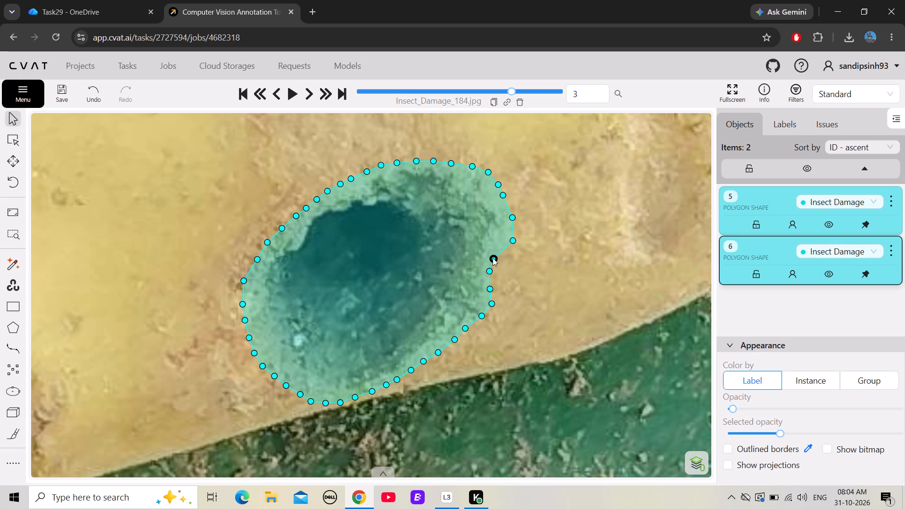
pyautogui.moveTo(493, 258); pyautogui.dragTo(493, 255)
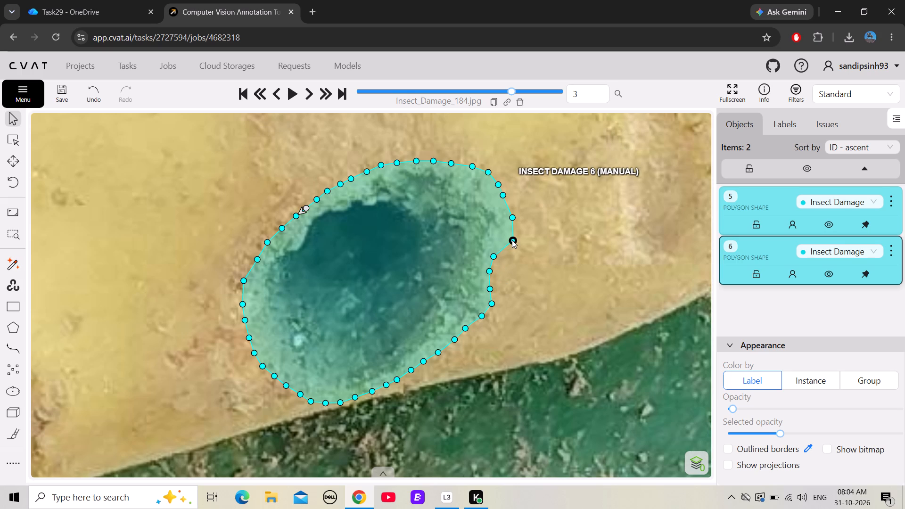
pyautogui.moveTo(512, 240); pyautogui.dragTo(494, 241)
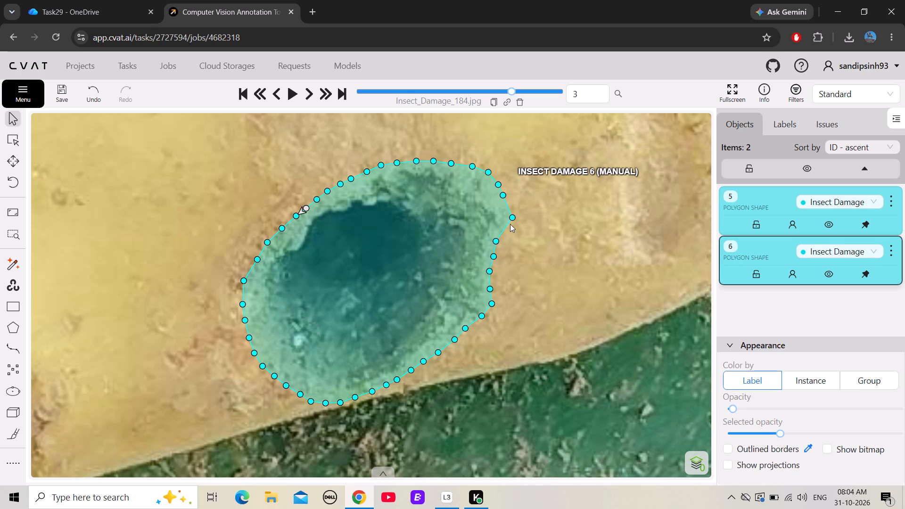
pyautogui.moveTo(510, 216); pyautogui.dragTo(499, 222)
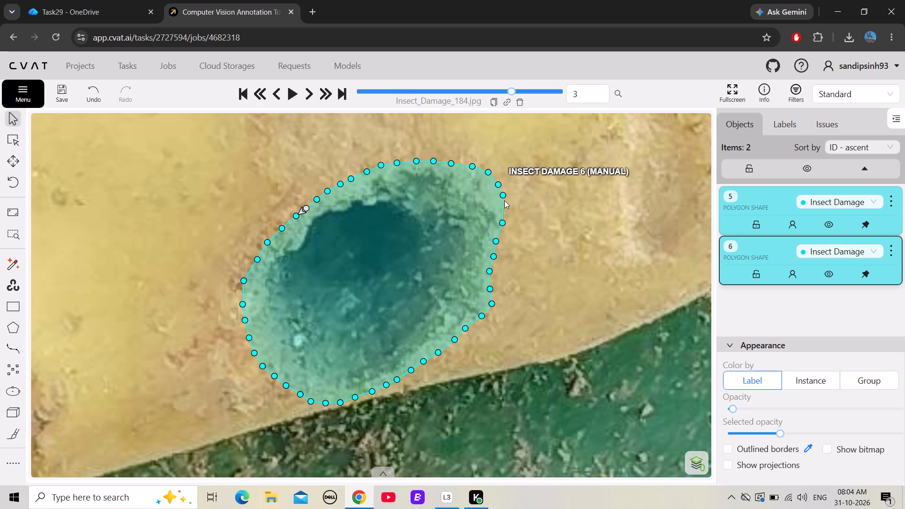
# Move the vertices around the upper-right corner of the right hole's polygon inward to follow the hole's rim.
pyautogui.moveTo(501, 193); pyautogui.dragTo(499, 210)
pyautogui.moveTo(500, 182); pyautogui.dragTo(498, 193)
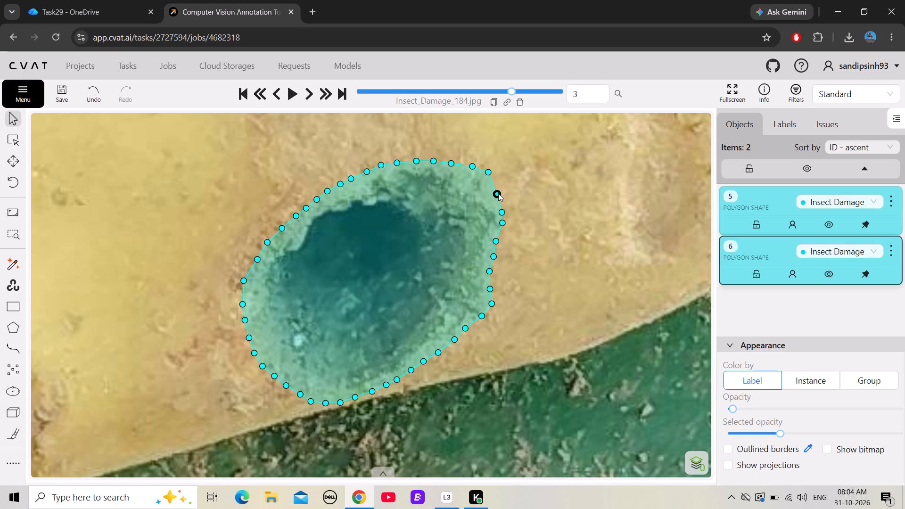
pyautogui.moveTo(498, 193); pyautogui.dragTo(495, 199)
pyautogui.click(489, 178)
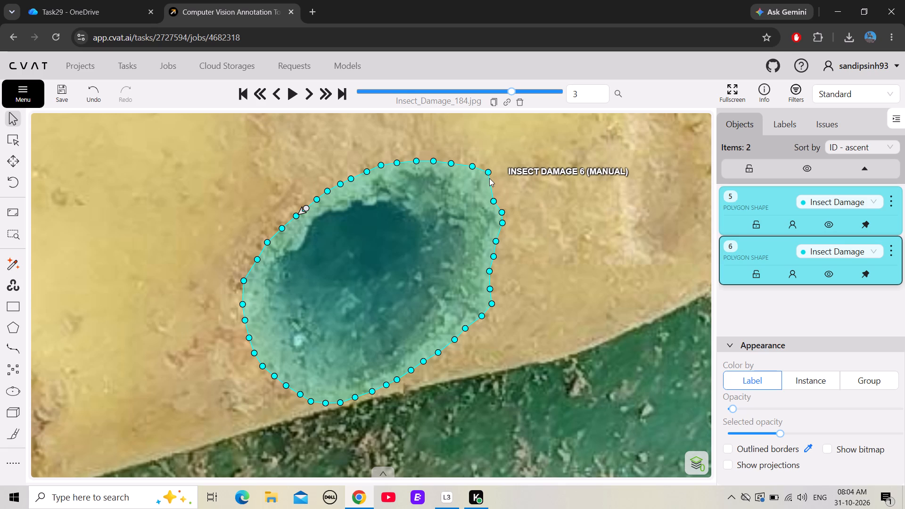
pyautogui.click(496, 180)
pyautogui.moveTo(489, 171); pyautogui.dragTo(488, 189)
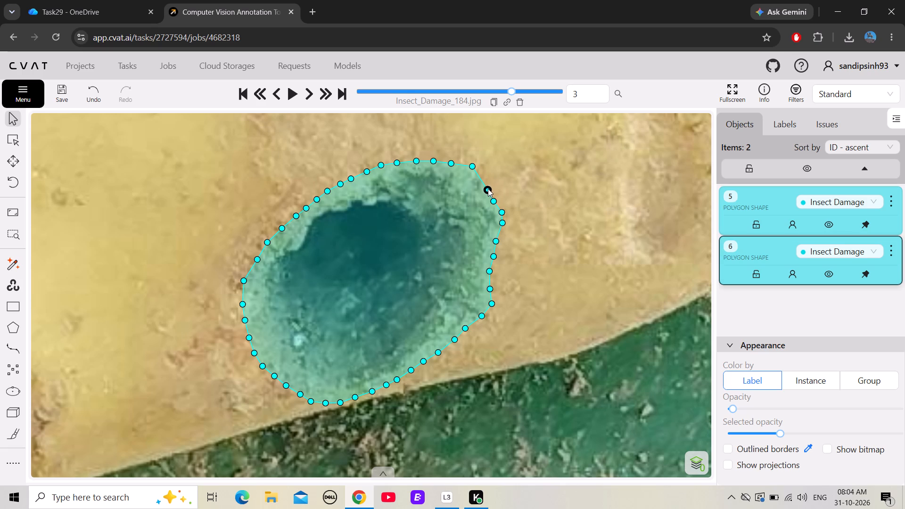
pyautogui.moveTo(488, 189); pyautogui.dragTo(486, 186)
pyautogui.click(503, 183)
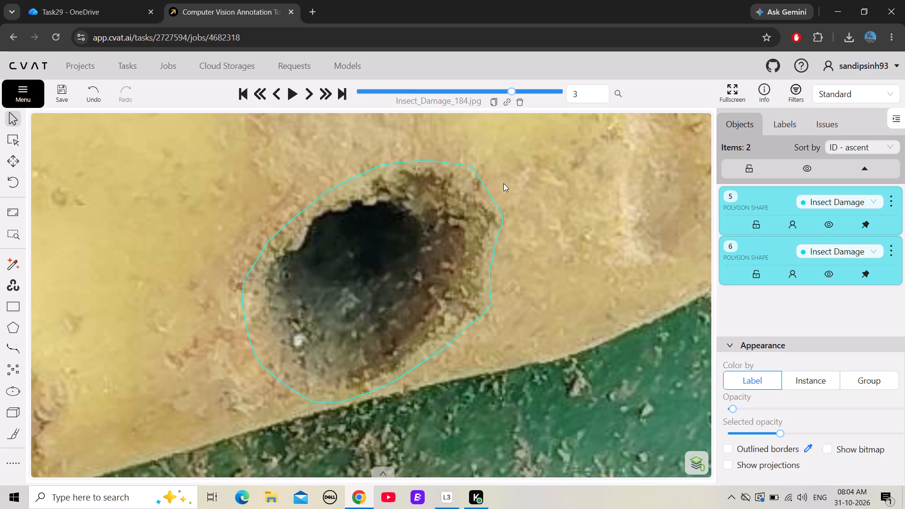
pyautogui.moveTo(471, 167); pyautogui.dragTo(475, 180)
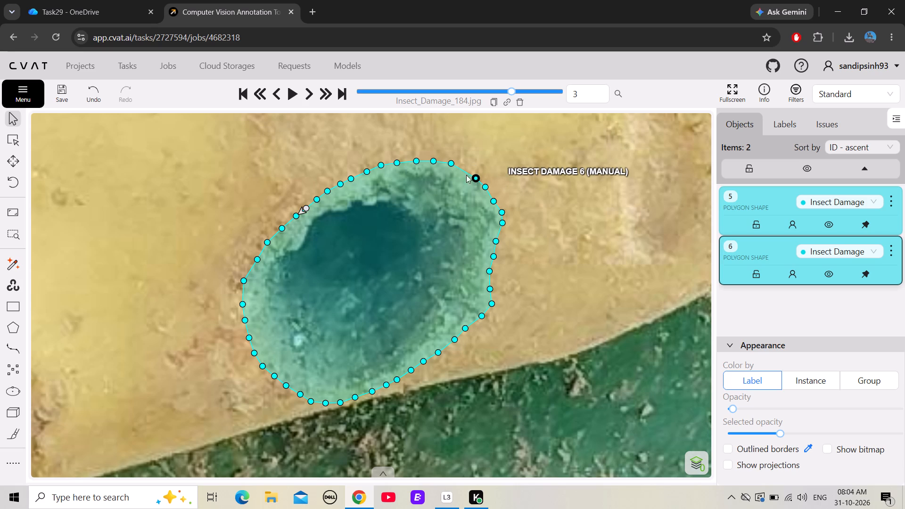
pyautogui.moveTo(452, 164); pyautogui.dragTo(460, 173)
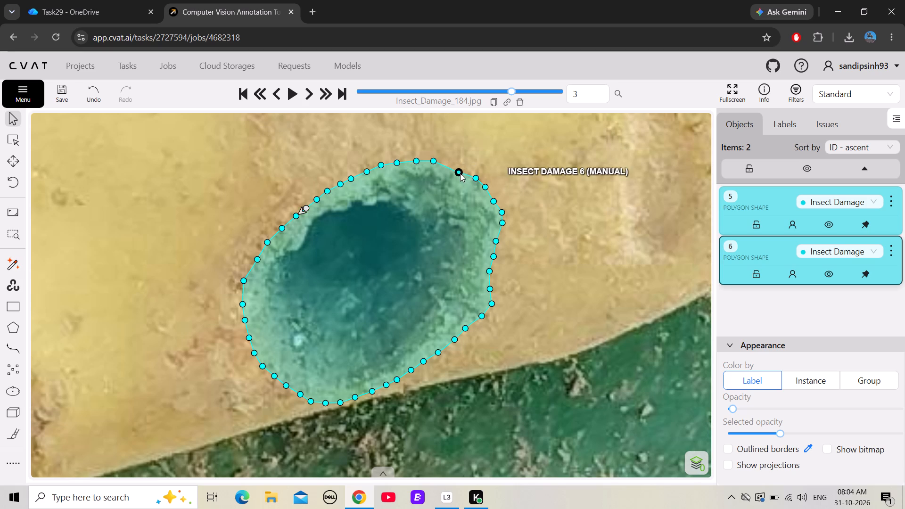
pyautogui.click(460, 173)
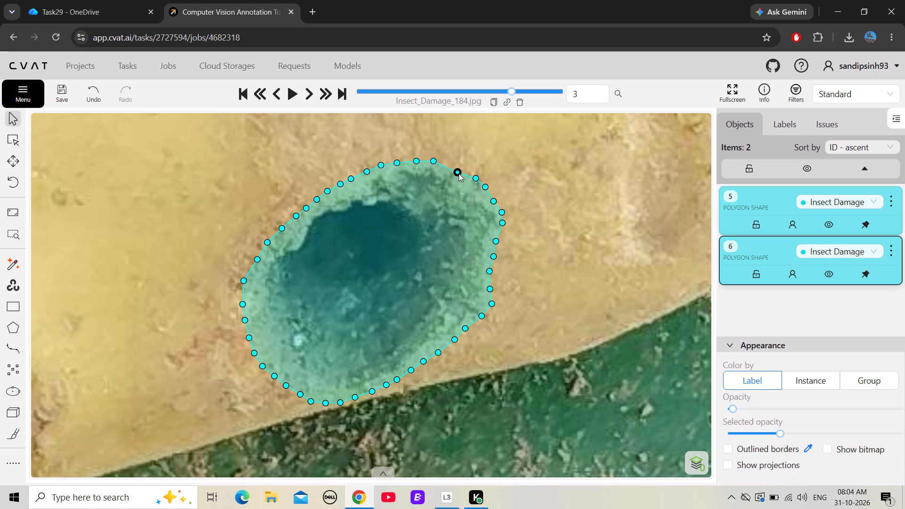
pyautogui.click(469, 163)
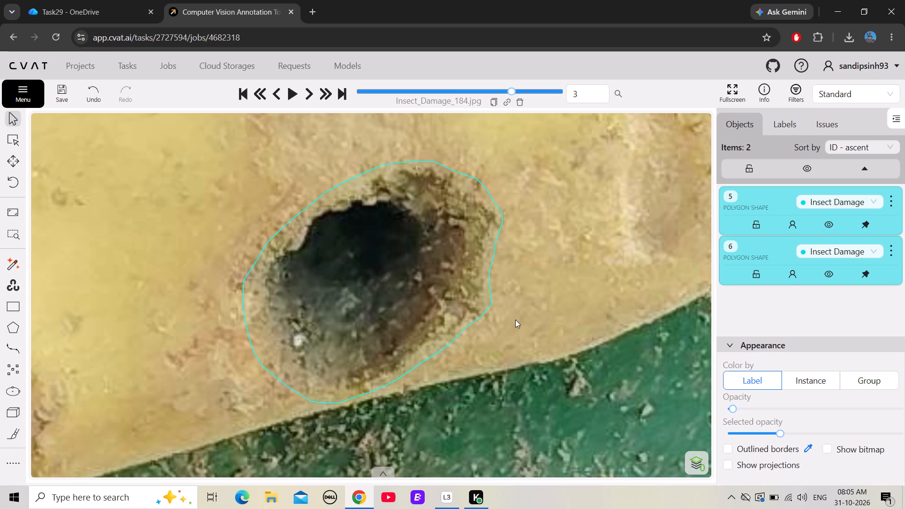
# Adjust three vertices on the lower-right edge of the right hole's polygon to smooth the outline there.
pyautogui.moveTo(492, 301); pyautogui.dragTo(487, 301)
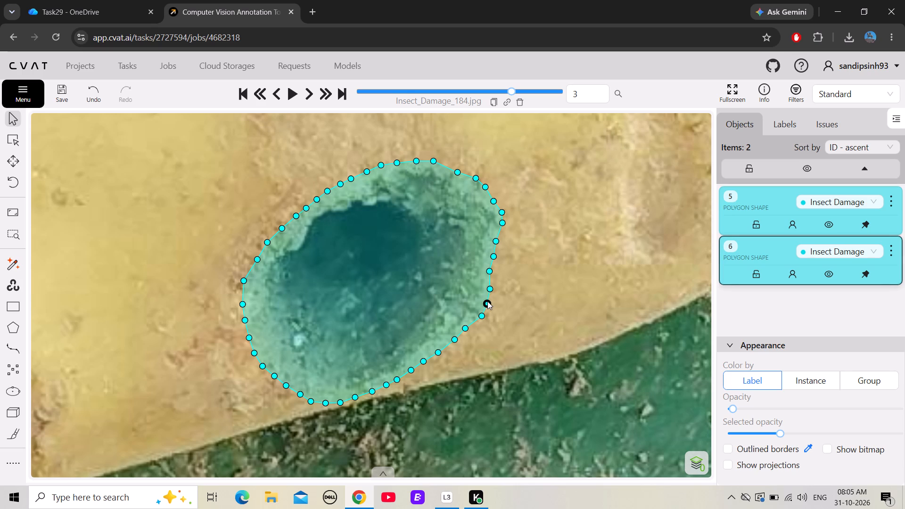
pyautogui.click(518, 300)
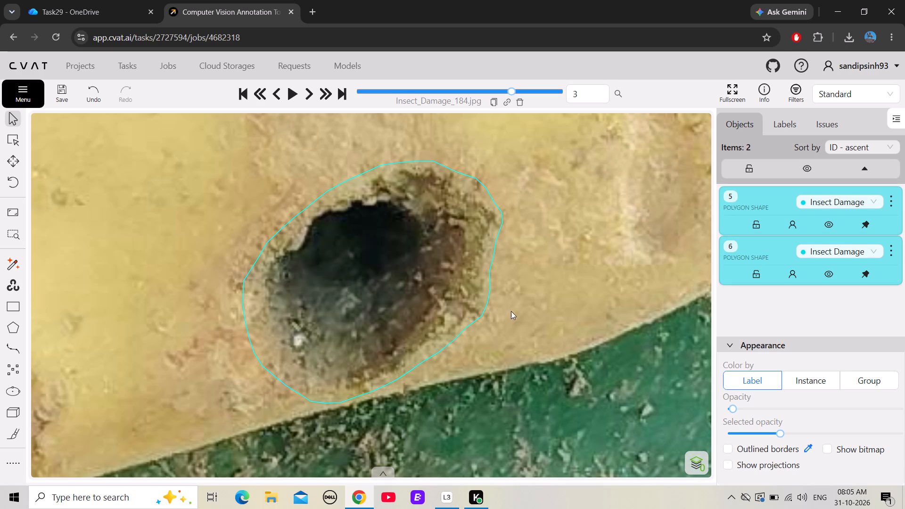
pyautogui.click(481, 314)
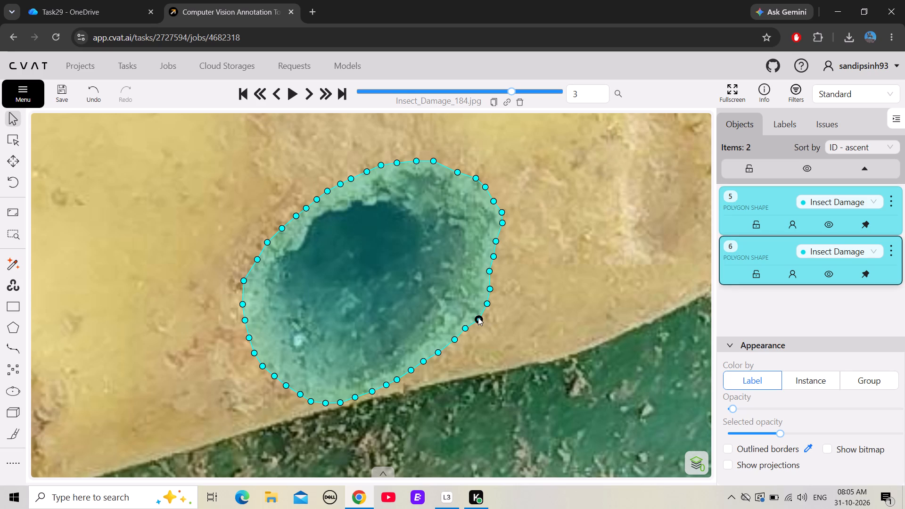
pyautogui.click(502, 312)
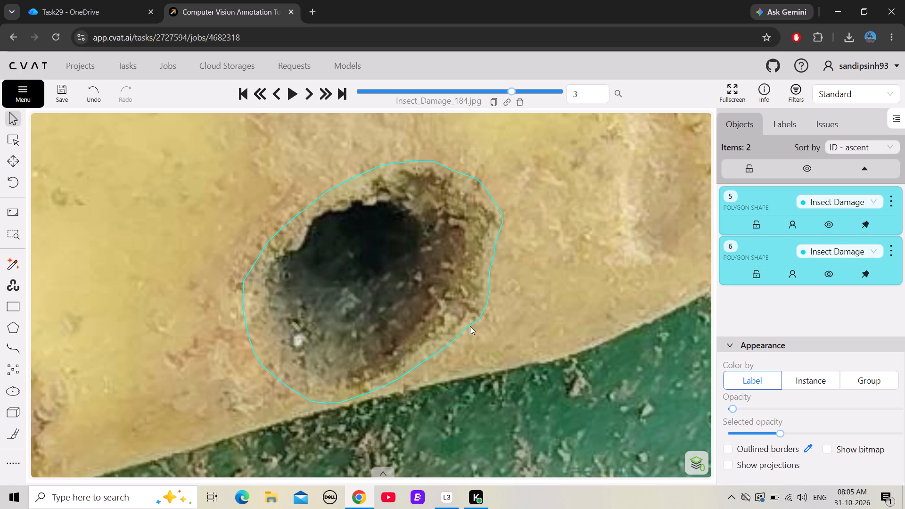
pyautogui.click(466, 326)
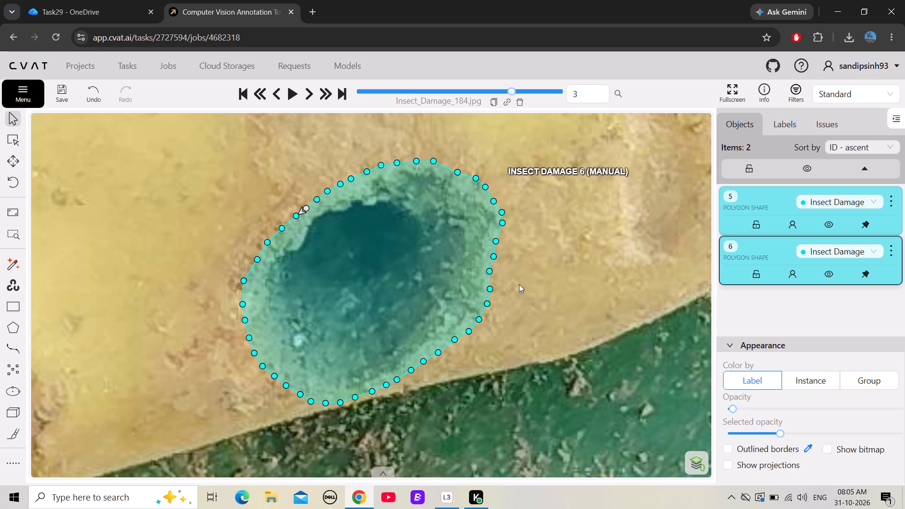
pyautogui.moveTo(519, 284); pyautogui.dragTo(506, 306)
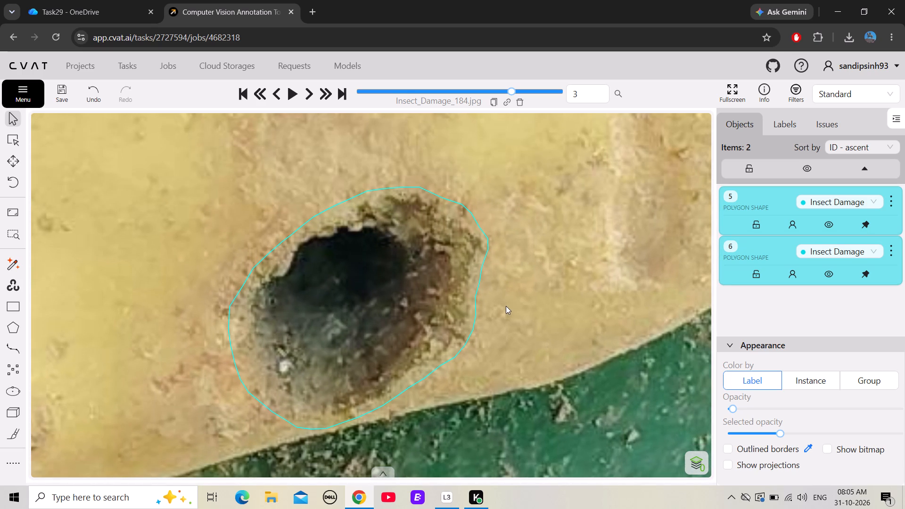
pyautogui.moveTo(506, 306); pyautogui.dragTo(506, 304)
pyautogui.click(463, 199)
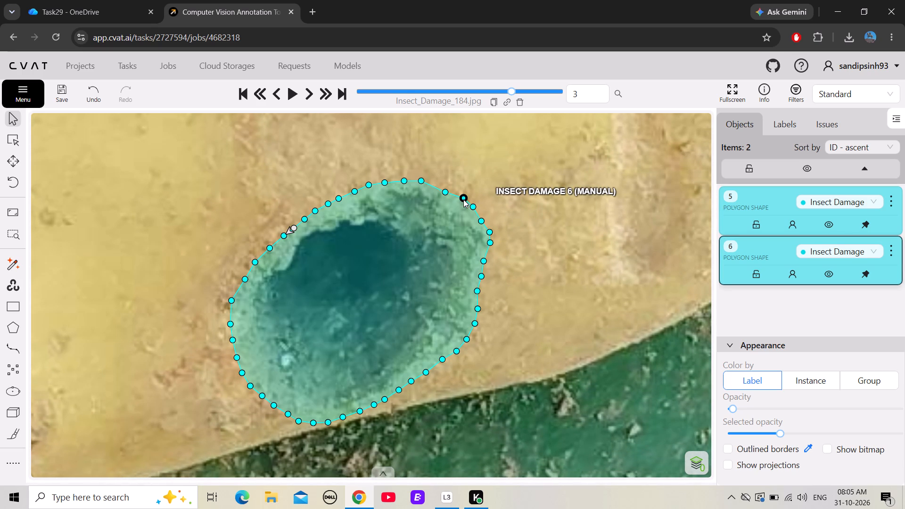
pyautogui.click(500, 189)
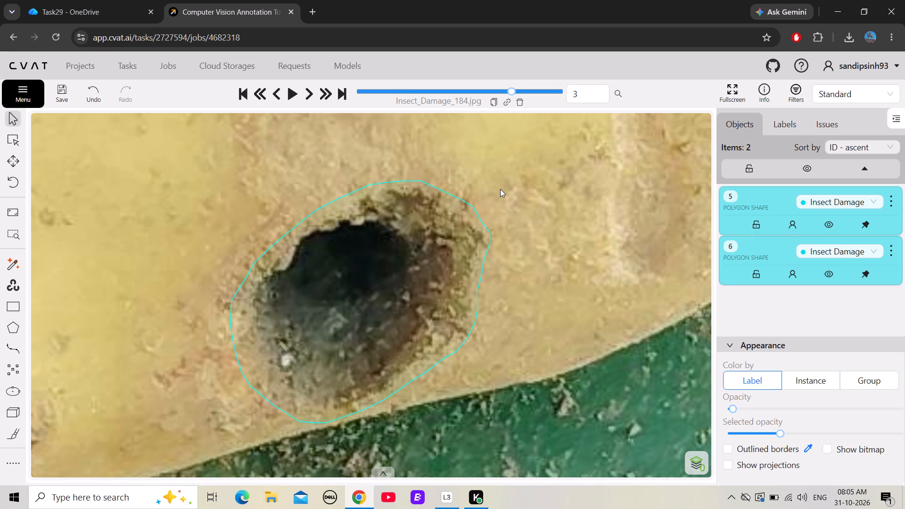
pyautogui.click(474, 153)
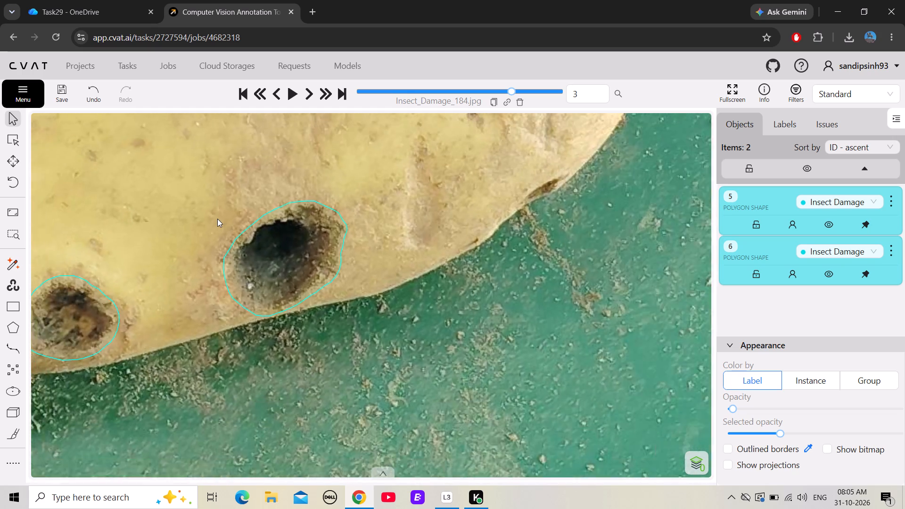
# Start a new polygon on the narrow brown damage at the potato's lower-right edge, tracing its upper side down to the lower-left tip.
pyautogui.moveTo(125, 213); pyautogui.dragTo(316, 312)
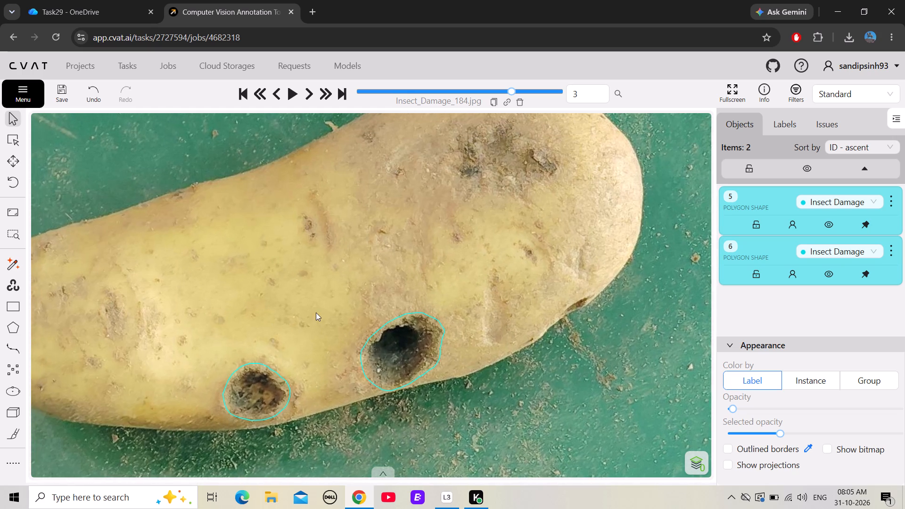
pyautogui.moveTo(316, 312); pyautogui.dragTo(114, 271)
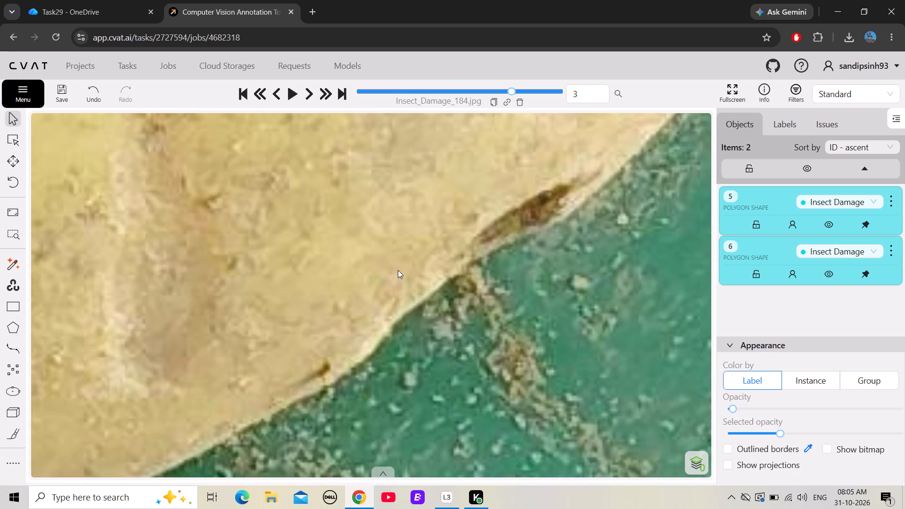
pyautogui.press('n')
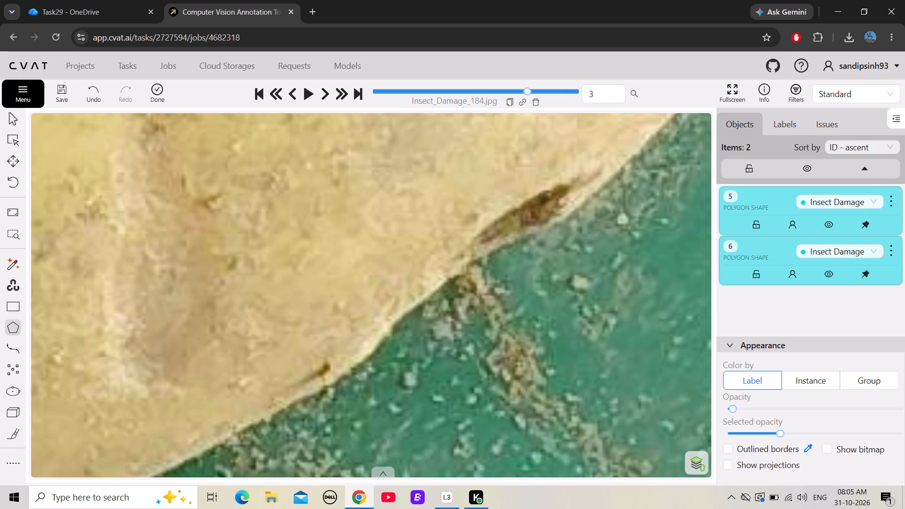
pyautogui.moveTo(552, 180); pyautogui.dragTo(536, 189)
pyautogui.moveTo(536, 189); pyautogui.dragTo(523, 197)
pyautogui.moveTo(523, 197); pyautogui.dragTo(508, 204)
pyautogui.moveTo(508, 204); pyautogui.dragTo(506, 205)
pyautogui.moveTo(506, 205); pyautogui.dragTo(491, 216)
pyautogui.moveTo(491, 216); pyautogui.dragTo(474, 224)
pyautogui.moveTo(474, 224); pyautogui.dragTo(461, 239)
pyautogui.moveTo(461, 239); pyautogui.dragTo(453, 255)
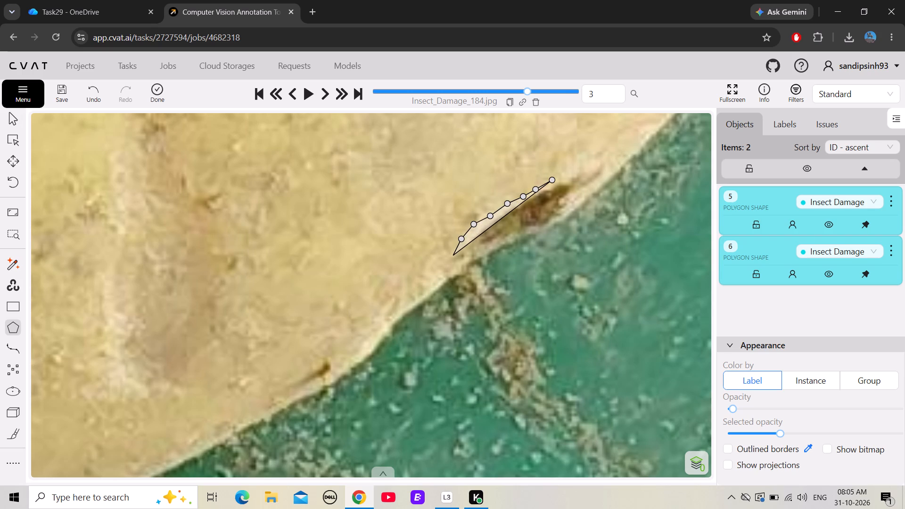
pyautogui.moveTo(448, 257); pyautogui.dragTo(441, 266)
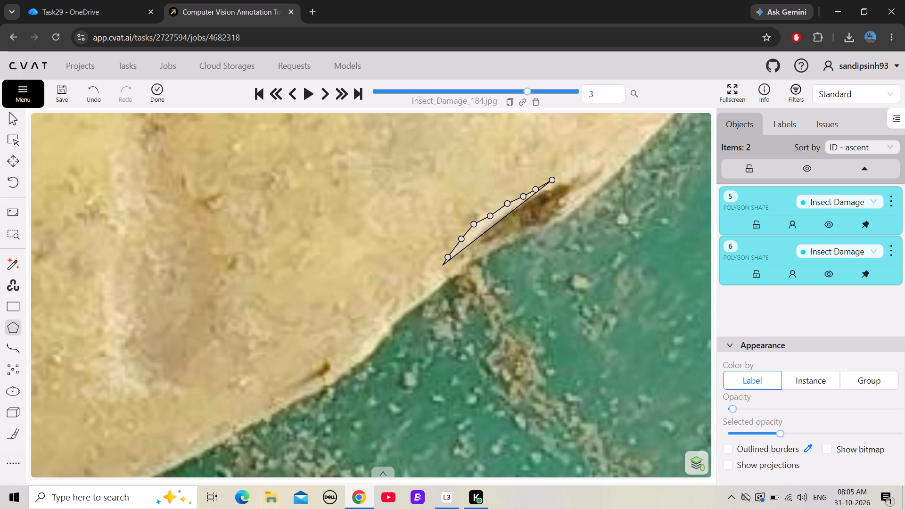
pyautogui.moveTo(441, 266); pyautogui.dragTo(440, 268)
pyautogui.moveTo(440, 268); pyautogui.dragTo(433, 277)
pyautogui.moveTo(433, 277); pyautogui.dragTo(429, 288)
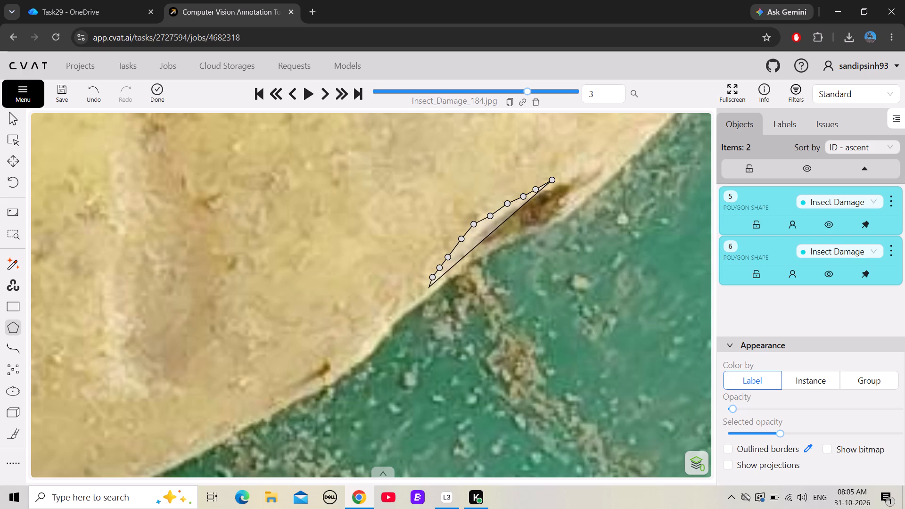
pyautogui.moveTo(429, 288); pyautogui.dragTo(425, 297)
pyautogui.moveTo(425, 297); pyautogui.dragTo(437, 287)
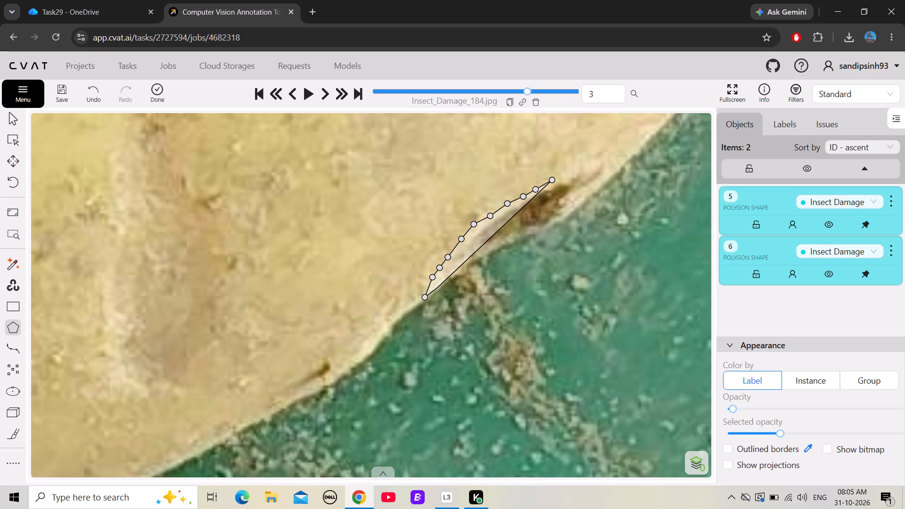
# Trace the lower side of the edge damage's polygon along the potato's border, from the lower-left tip back toward the upper-right end.
pyautogui.moveTo(437, 287); pyautogui.dragTo(438, 287)
pyautogui.moveTo(438, 287); pyautogui.dragTo(451, 275)
pyautogui.moveTo(451, 275); pyautogui.dragTo(462, 271)
pyautogui.moveTo(462, 271); pyautogui.dragTo(470, 263)
pyautogui.moveTo(470, 263); pyautogui.dragTo(482, 254)
pyautogui.moveTo(482, 254); pyautogui.dragTo(492, 251)
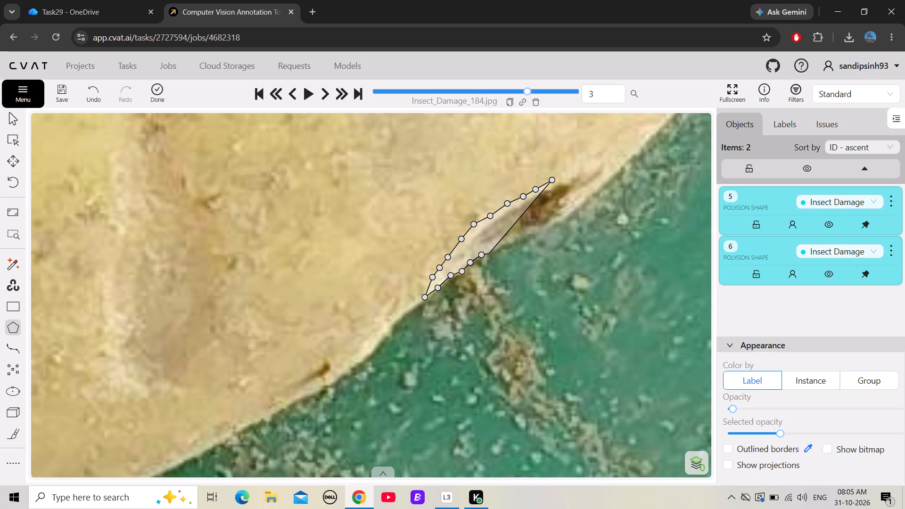
pyautogui.moveTo(492, 251); pyautogui.dragTo(493, 250)
pyautogui.moveTo(493, 250); pyautogui.dragTo(505, 245)
pyautogui.moveTo(505, 245); pyautogui.dragTo(517, 238)
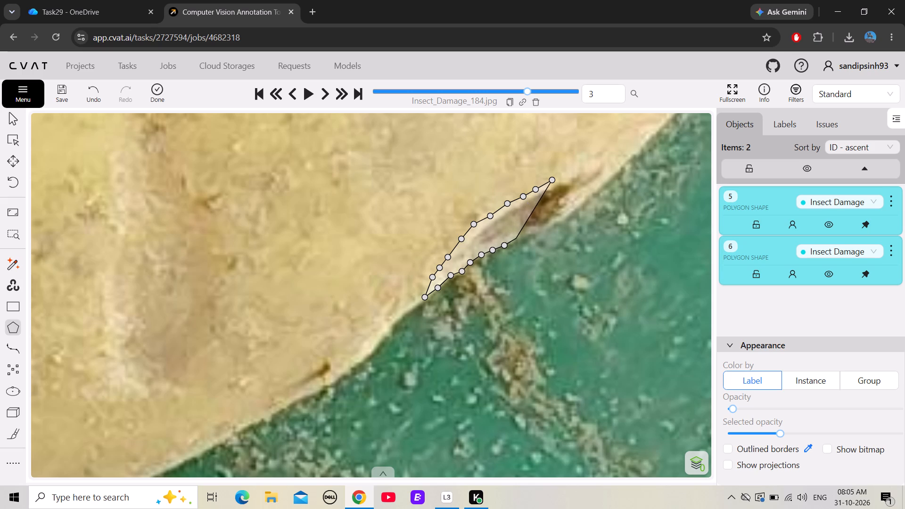
pyautogui.moveTo(517, 238); pyautogui.dragTo(531, 232)
pyautogui.moveTo(531, 232); pyautogui.dragTo(542, 226)
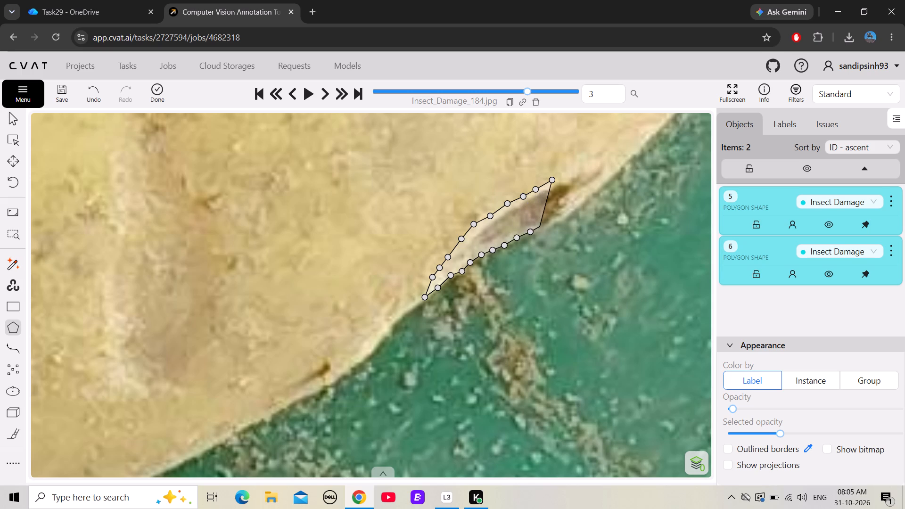
pyautogui.moveTo(542, 226); pyautogui.dragTo(545, 224)
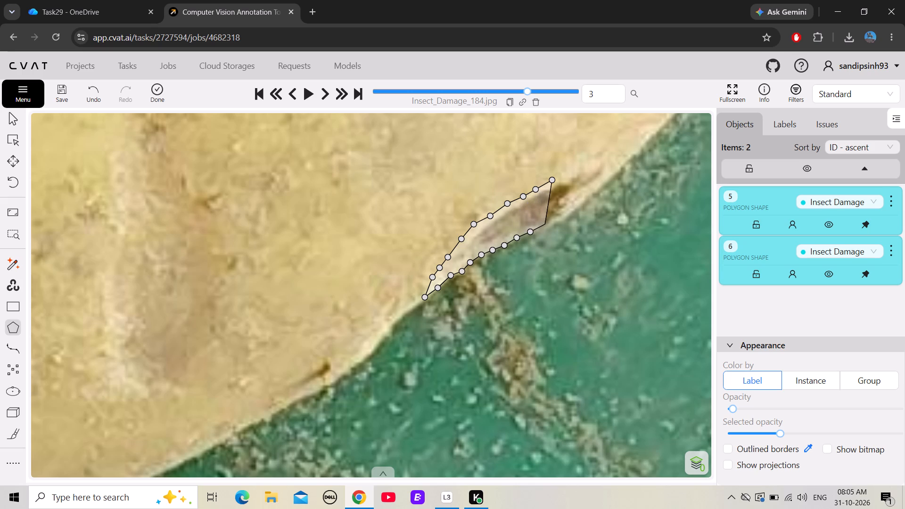